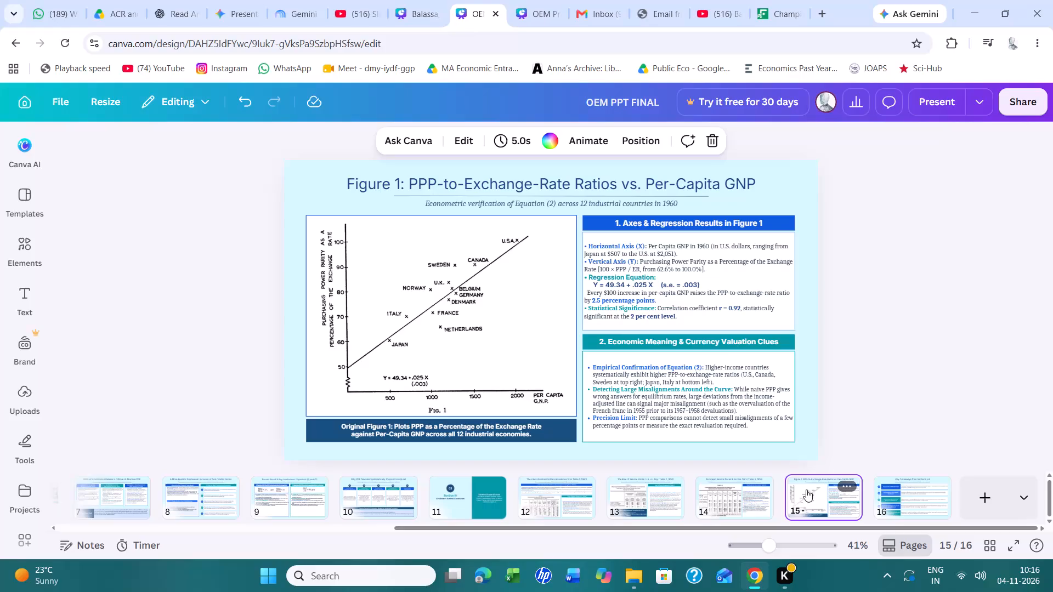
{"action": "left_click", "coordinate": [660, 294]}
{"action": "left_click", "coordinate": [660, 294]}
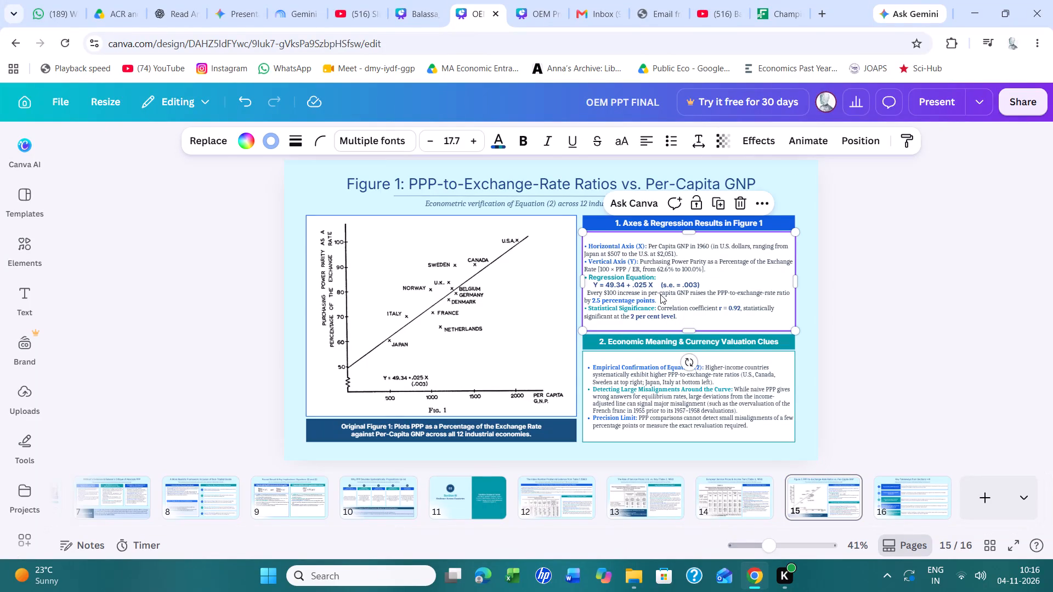
On slide 14, extend both ends of the divider line beneath the title so it spans roughly the title's full width.
{"action": "left_click", "coordinate": [743, 521]}
{"action": "left_click", "coordinate": [717, 500]}
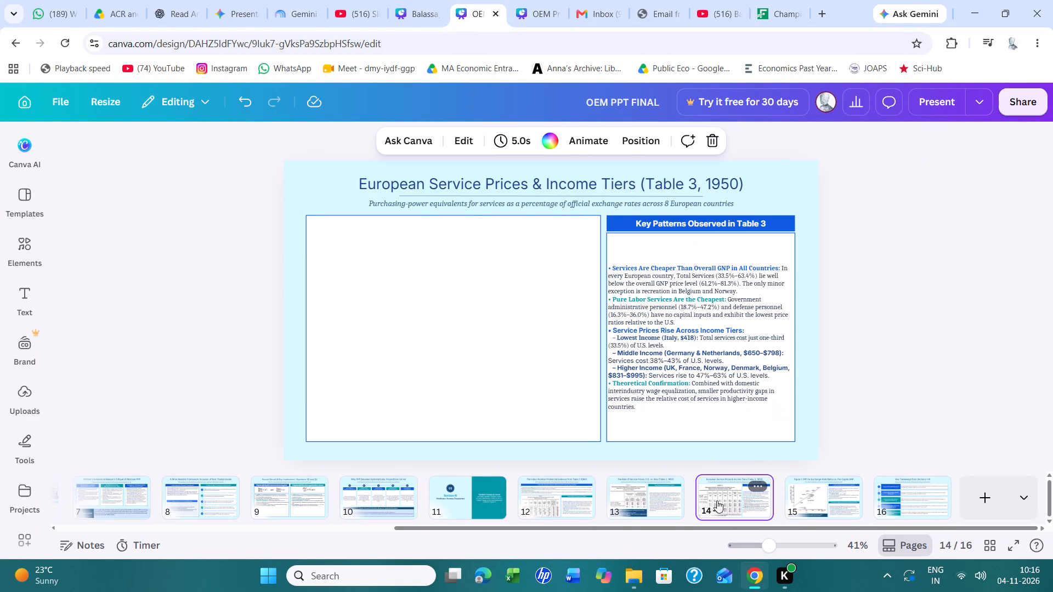
{"action": "left_click", "coordinate": [546, 195]}
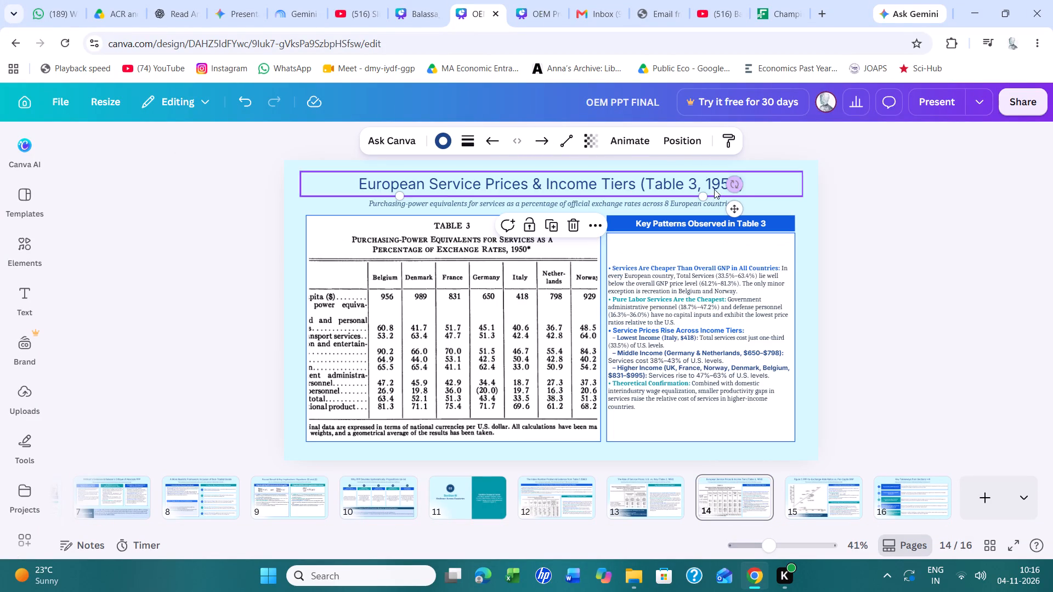
{"action": "left_click_drag", "start_coordinate": [703, 197], "coordinate": [741, 196]}
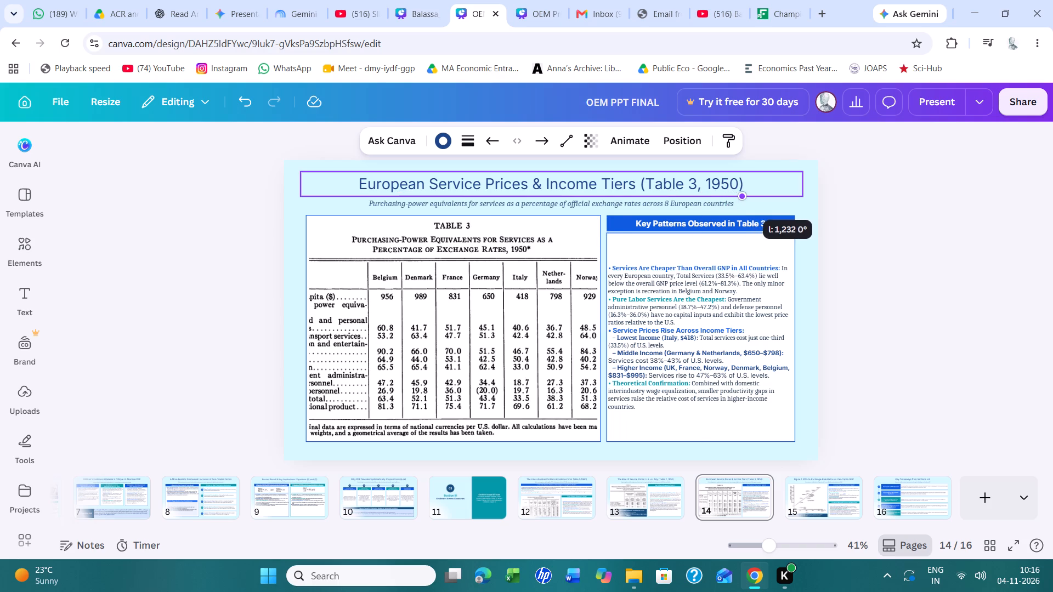
{"action": "left_click_drag", "start_coordinate": [741, 196], "coordinate": [736, 196]}
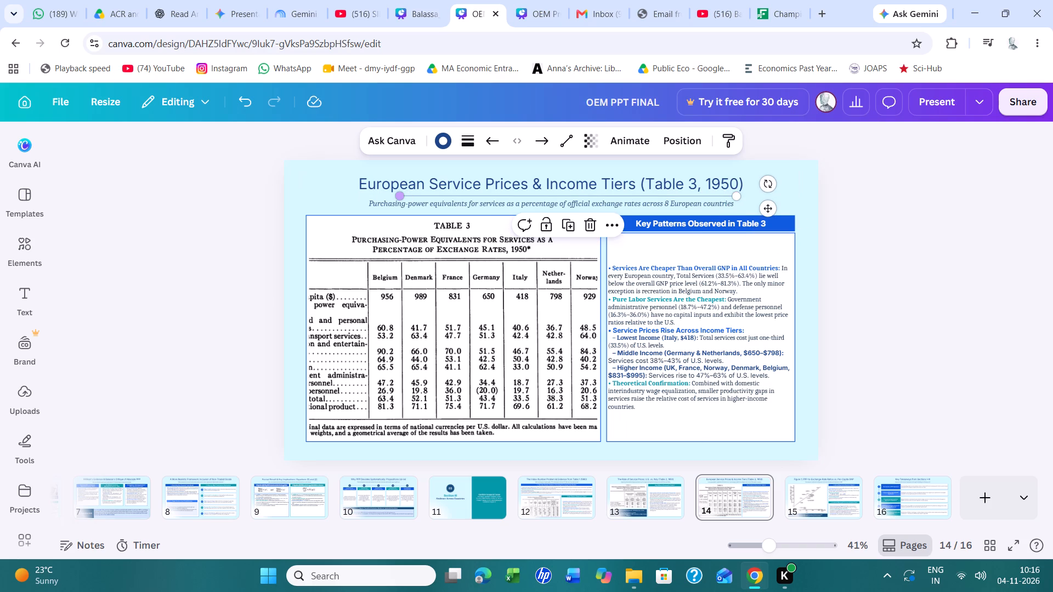
{"action": "left_click_drag", "start_coordinate": [400, 196], "coordinate": [365, 193]}
{"action": "left_click", "coordinate": [225, 250]}
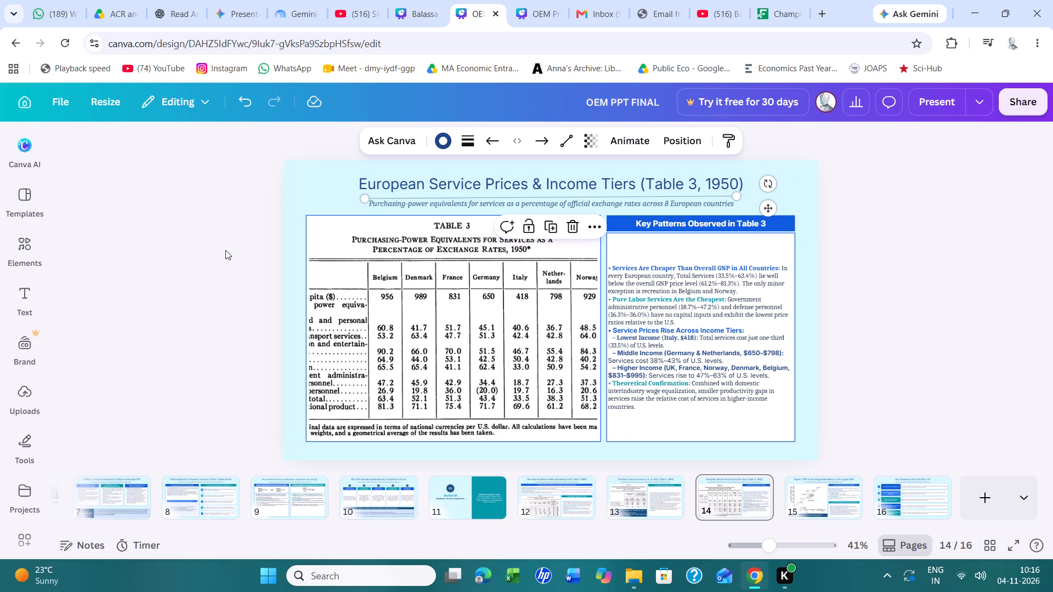
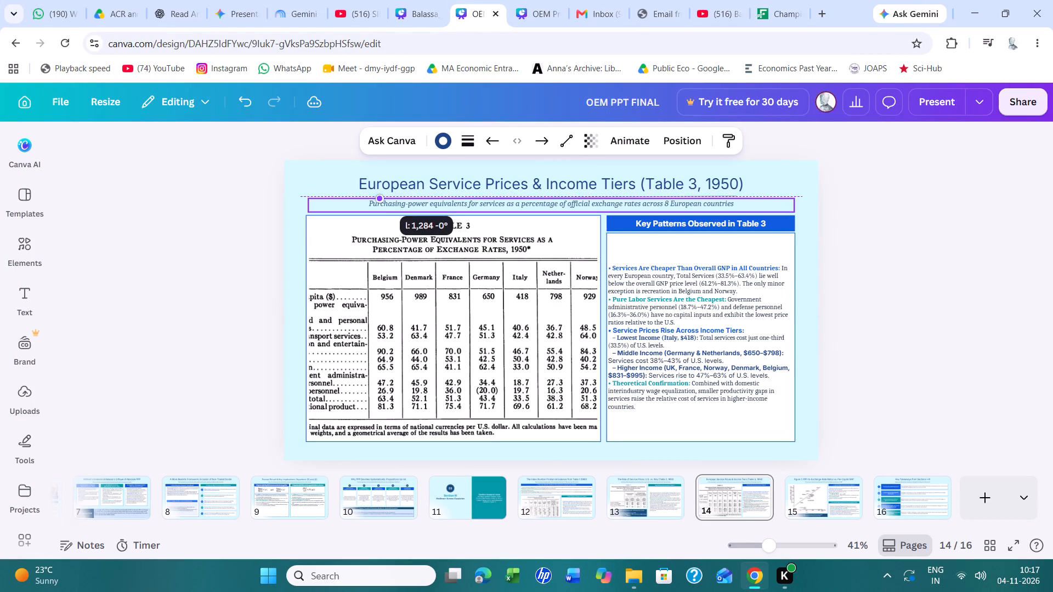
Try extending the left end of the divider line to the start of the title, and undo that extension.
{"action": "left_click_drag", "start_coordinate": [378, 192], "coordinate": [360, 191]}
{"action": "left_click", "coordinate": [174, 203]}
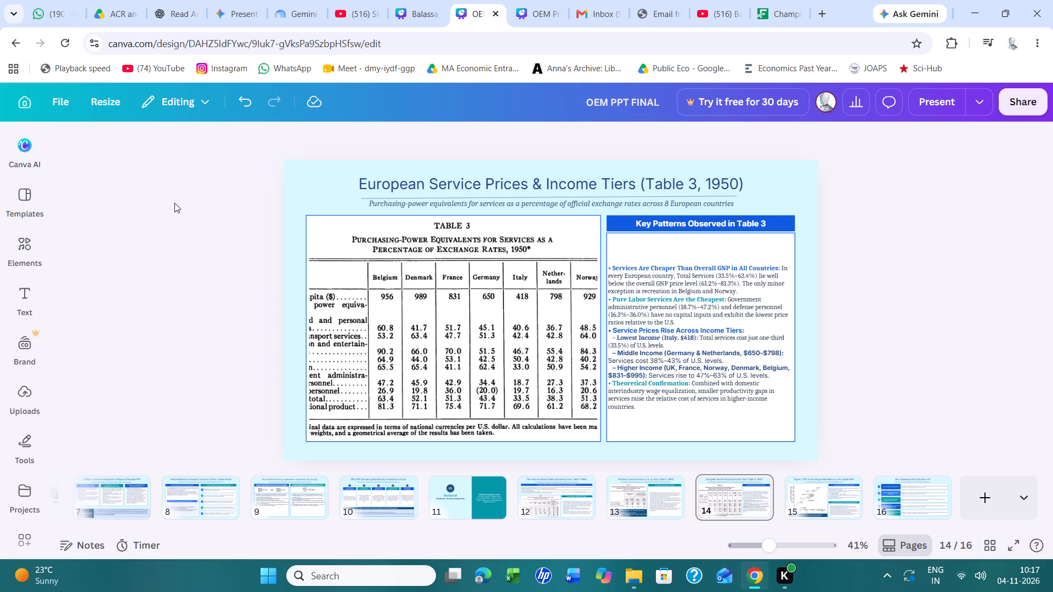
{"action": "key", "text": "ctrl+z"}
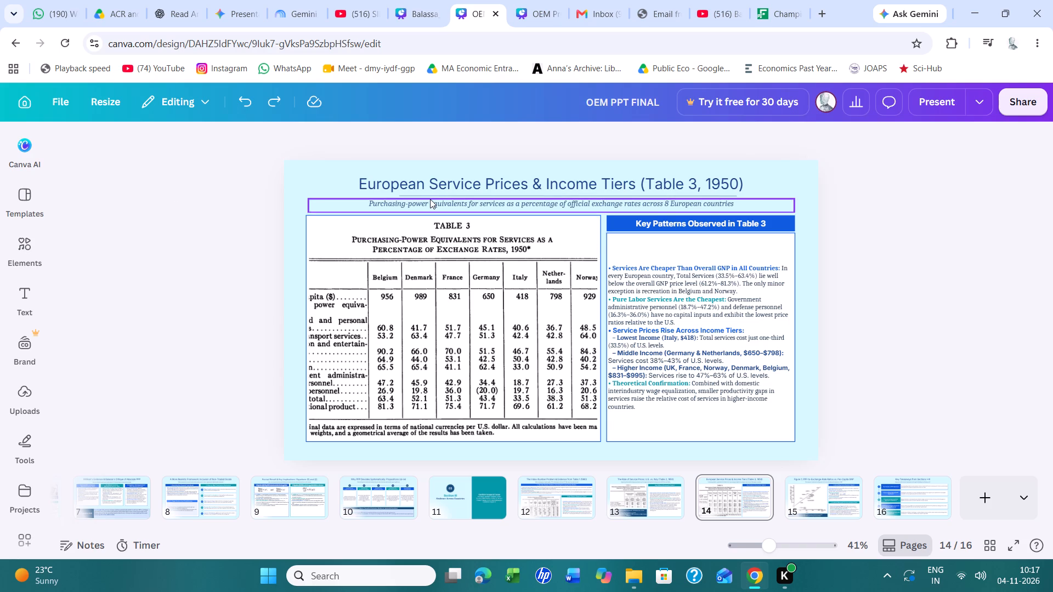
Open the line-start style options for the divider line beneath the slide 14 title.
{"action": "left_click", "coordinate": [437, 196]}
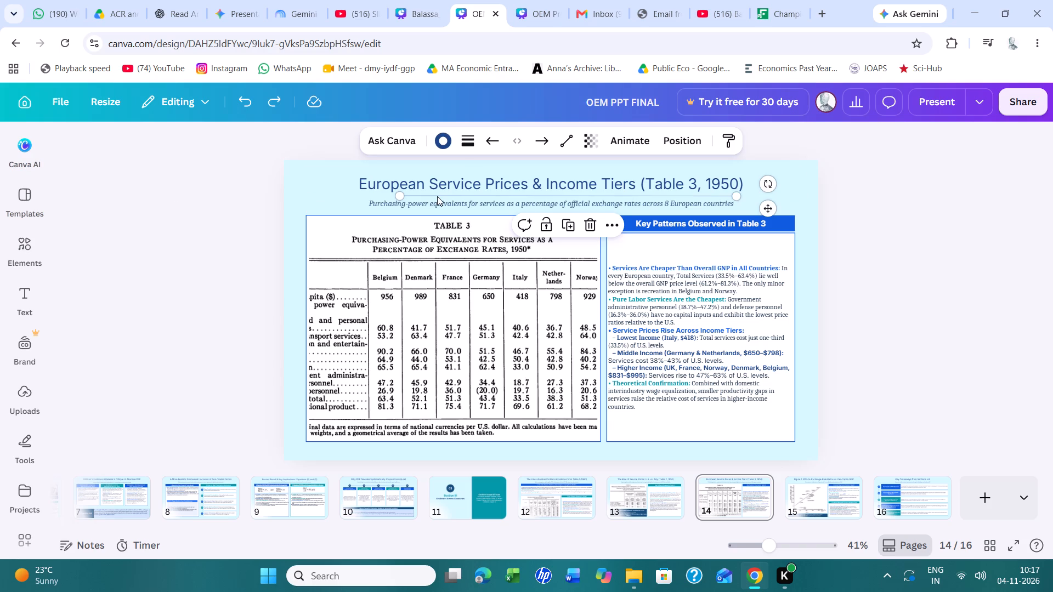
{"action": "left_click", "coordinate": [491, 139]}
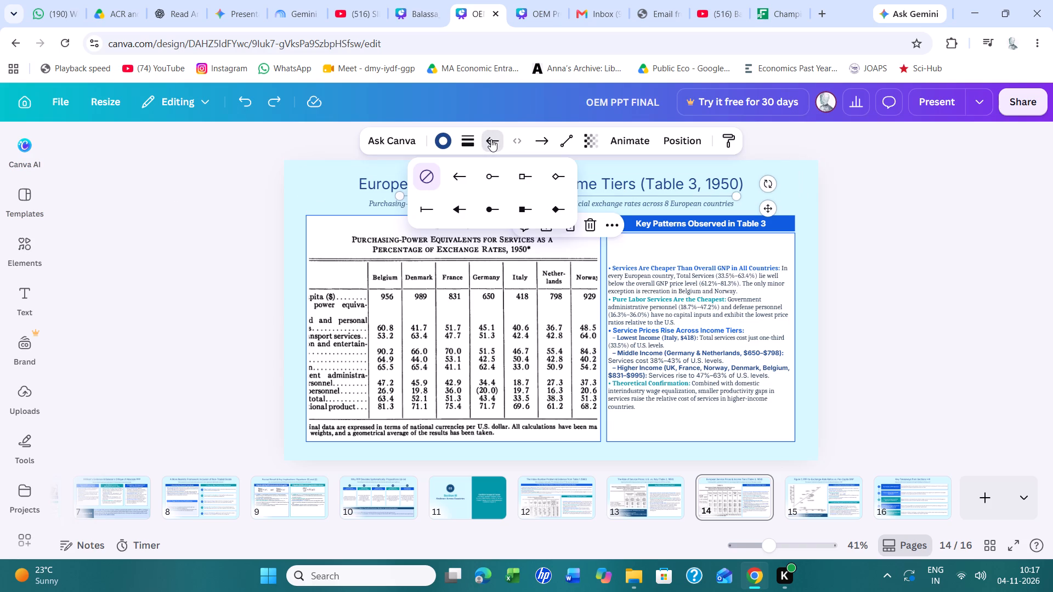
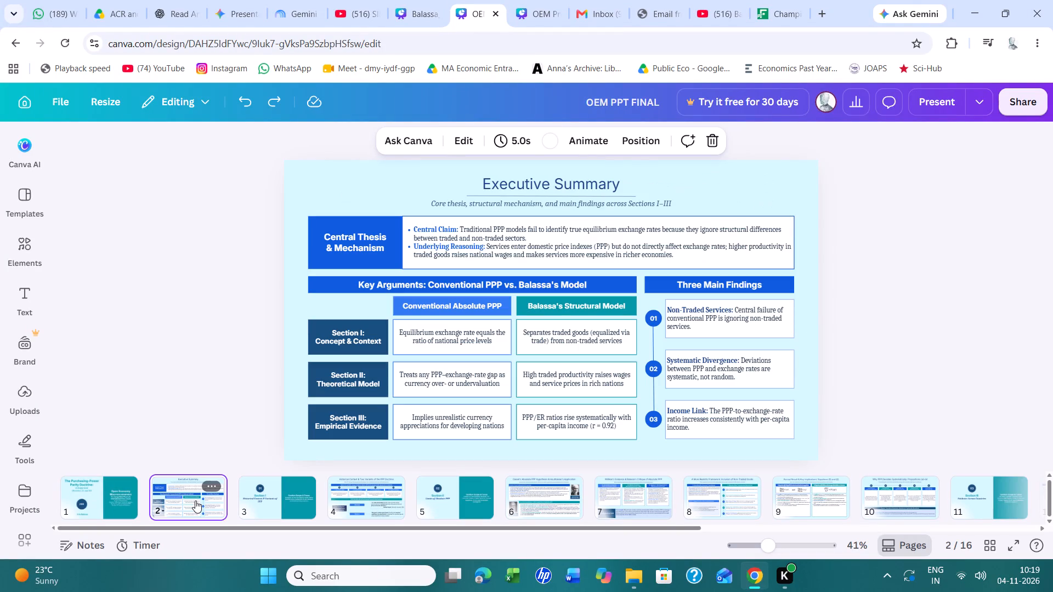
Go to slide 6, on Cassel's Absolute PPP Hypothesis and Houthakker's Application, to review its layout.
{"action": "left_click", "coordinate": [559, 490]}
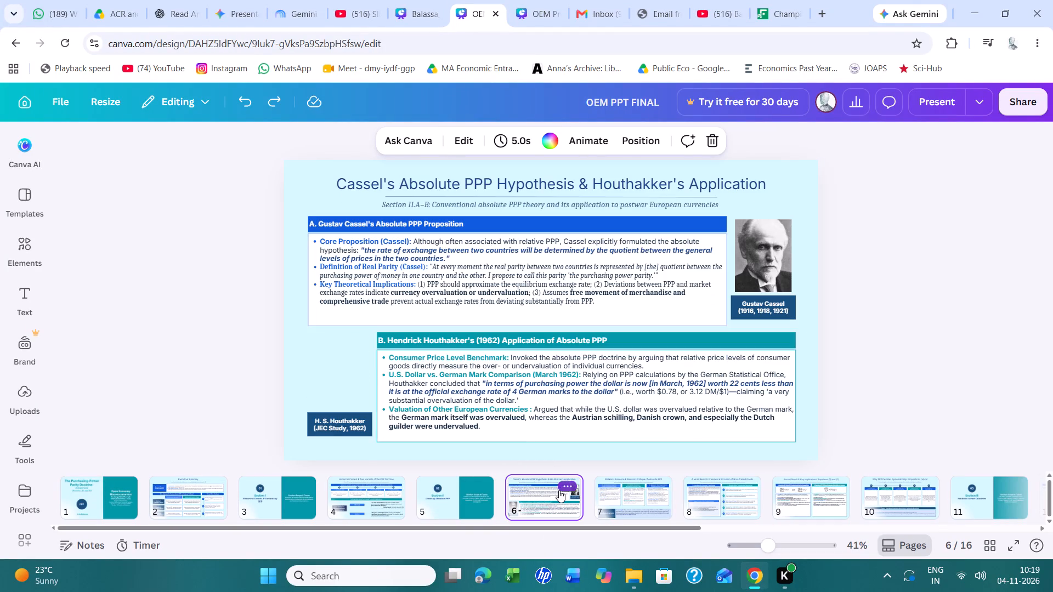
Replace the underline beneath slide 6's title with the copied line and extend its right end to the end of the title.
{"action": "left_click", "coordinate": [529, 197]}
{"action": "left_click", "coordinate": [571, 220]}
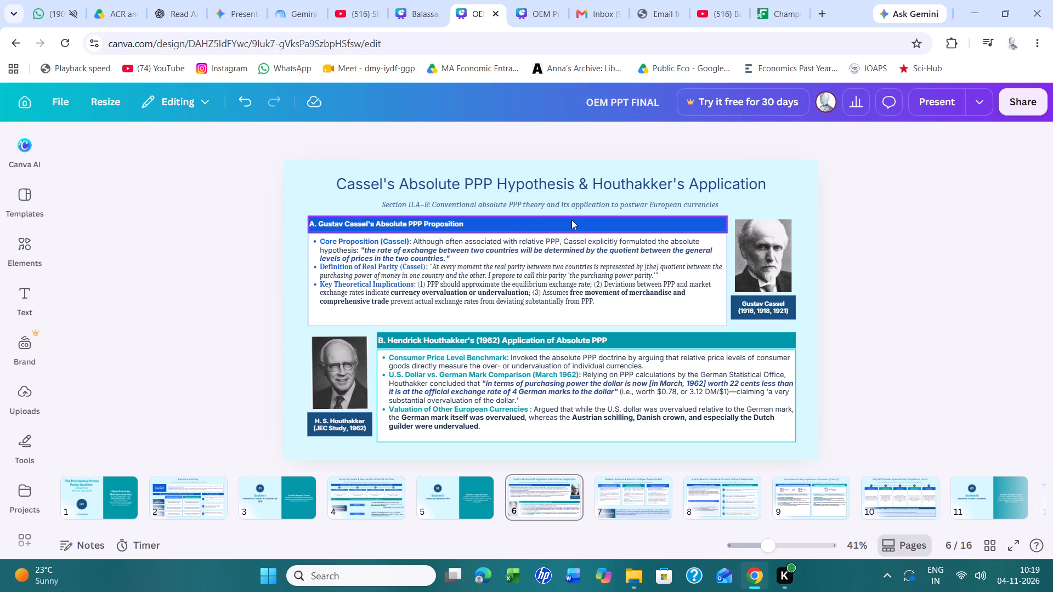
{"action": "key", "text": "ctrl+v"}
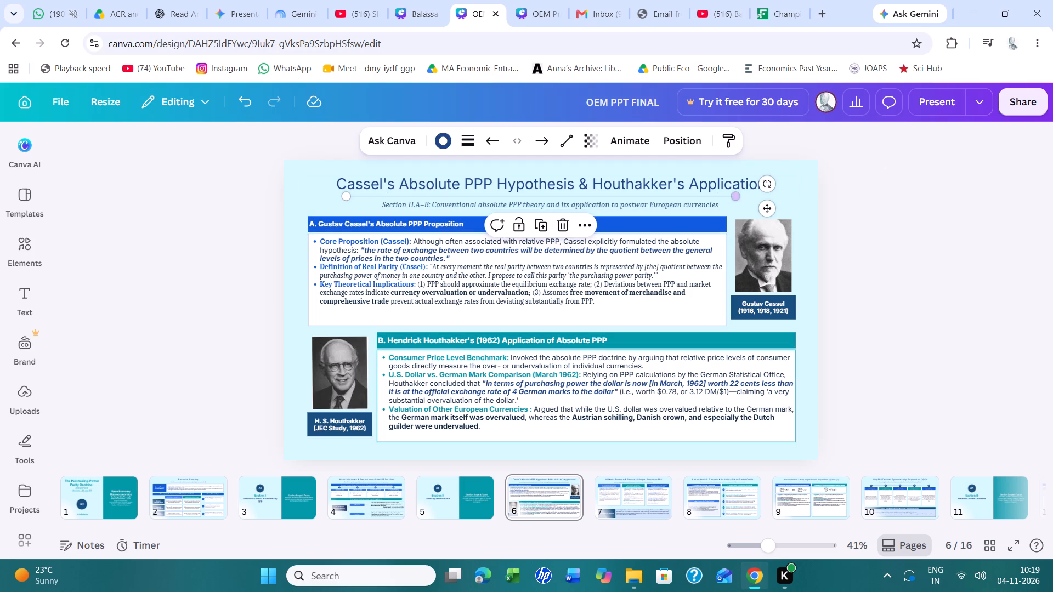
{"action": "left_click", "coordinate": [735, 194]}
{"action": "left_click_drag", "start_coordinate": [735, 194], "coordinate": [737, 193]}
{"action": "left_click_drag", "start_coordinate": [737, 193], "coordinate": [764, 191]}
{"action": "left_click", "coordinate": [928, 229]}
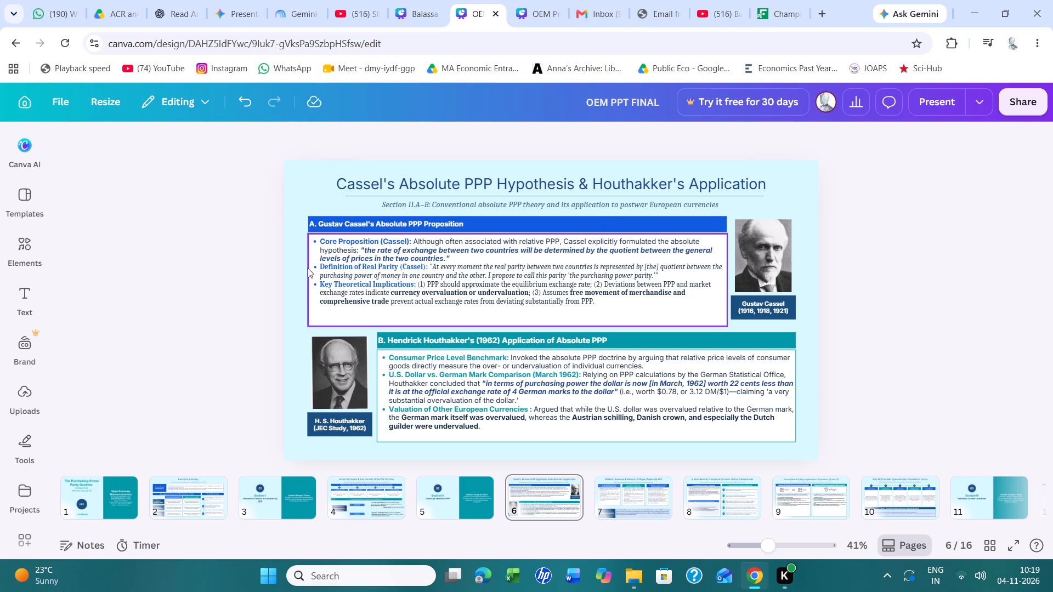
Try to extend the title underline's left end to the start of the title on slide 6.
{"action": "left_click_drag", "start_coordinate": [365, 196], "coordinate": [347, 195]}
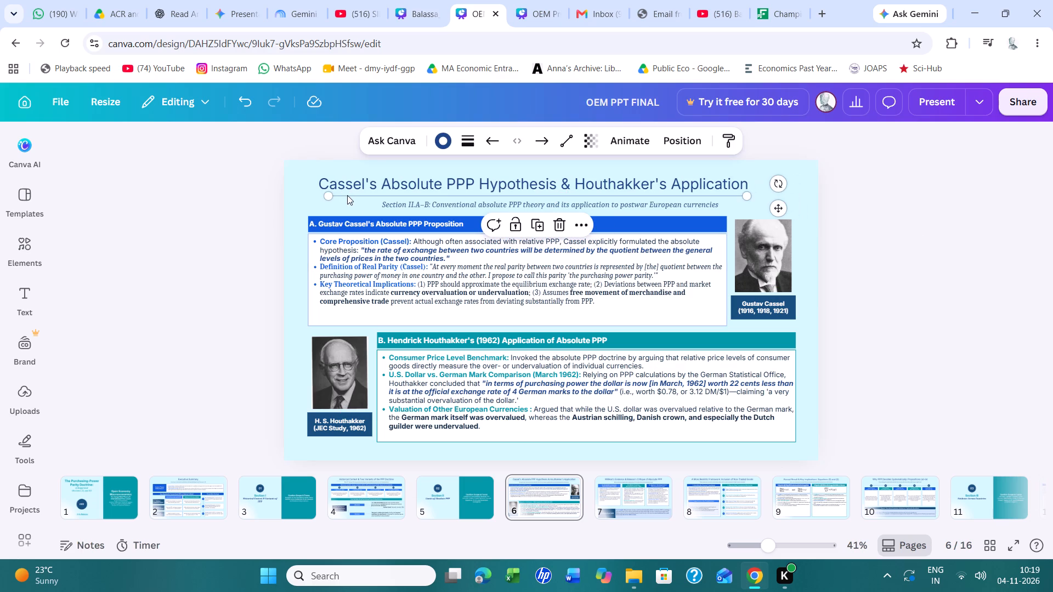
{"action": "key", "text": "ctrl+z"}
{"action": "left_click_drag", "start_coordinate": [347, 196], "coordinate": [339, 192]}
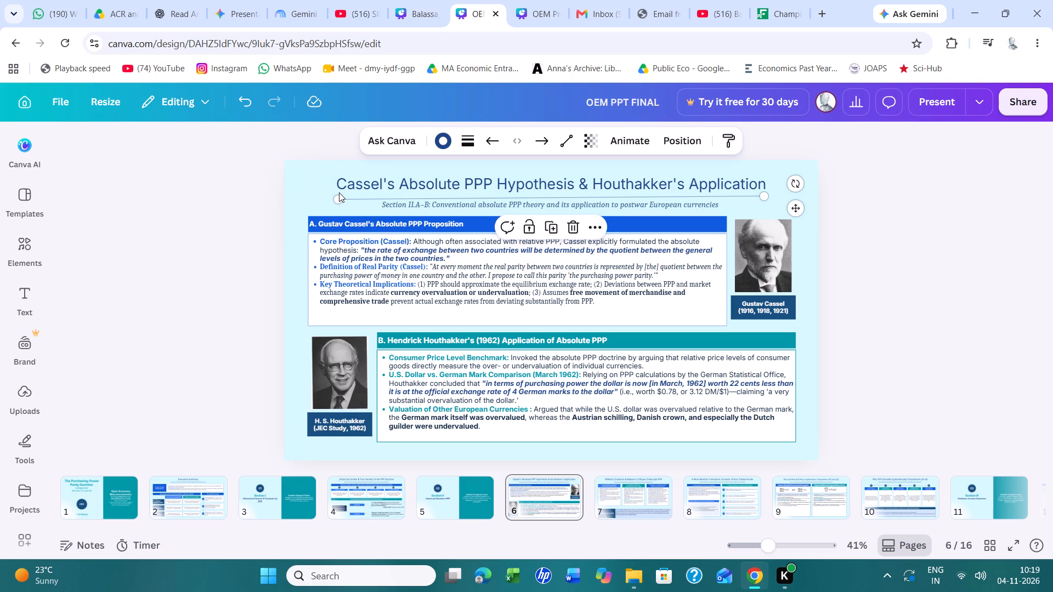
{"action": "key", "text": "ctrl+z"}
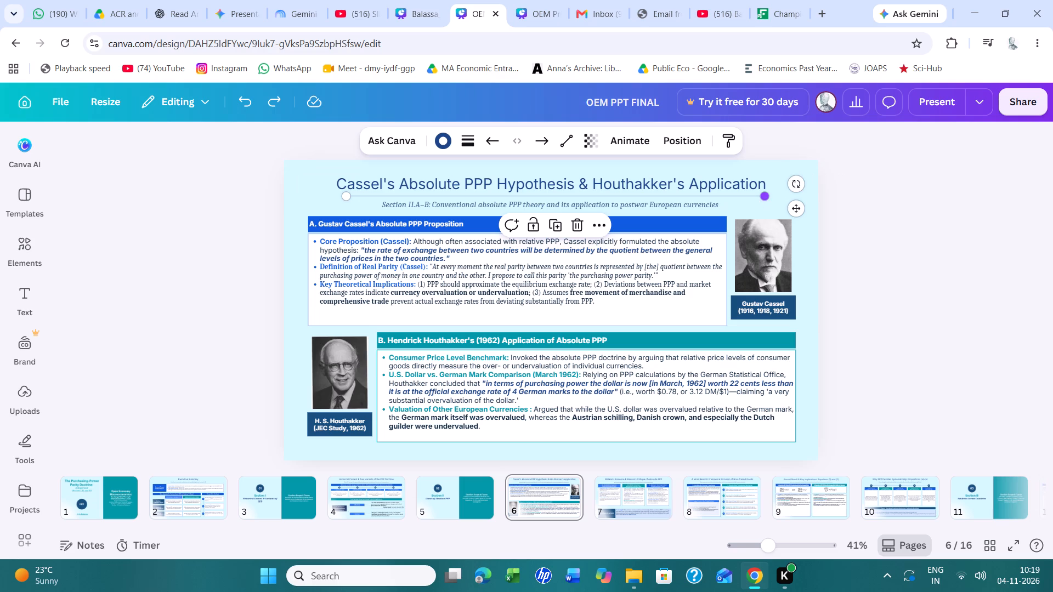
Extend the right end of slide 6's title underline slightly past the end of the title.
{"action": "left_click_drag", "start_coordinate": [767, 196], "coordinate": [789, 198]}
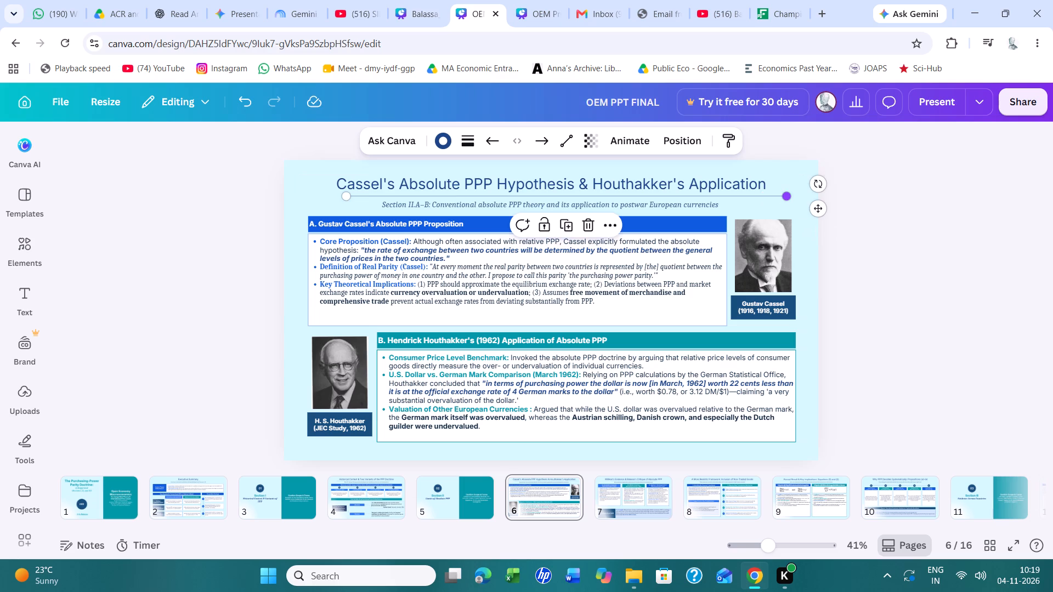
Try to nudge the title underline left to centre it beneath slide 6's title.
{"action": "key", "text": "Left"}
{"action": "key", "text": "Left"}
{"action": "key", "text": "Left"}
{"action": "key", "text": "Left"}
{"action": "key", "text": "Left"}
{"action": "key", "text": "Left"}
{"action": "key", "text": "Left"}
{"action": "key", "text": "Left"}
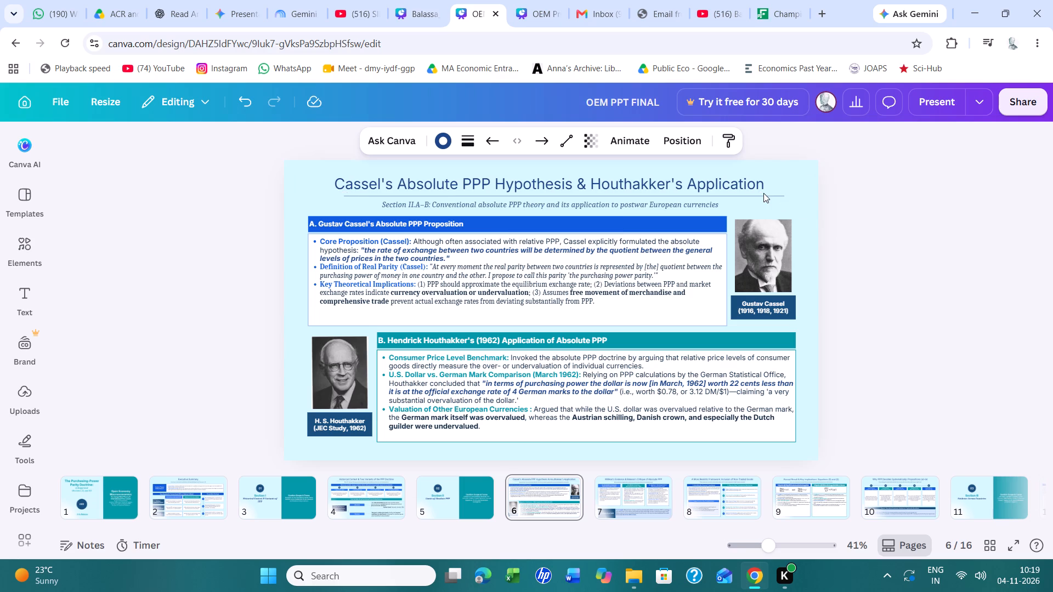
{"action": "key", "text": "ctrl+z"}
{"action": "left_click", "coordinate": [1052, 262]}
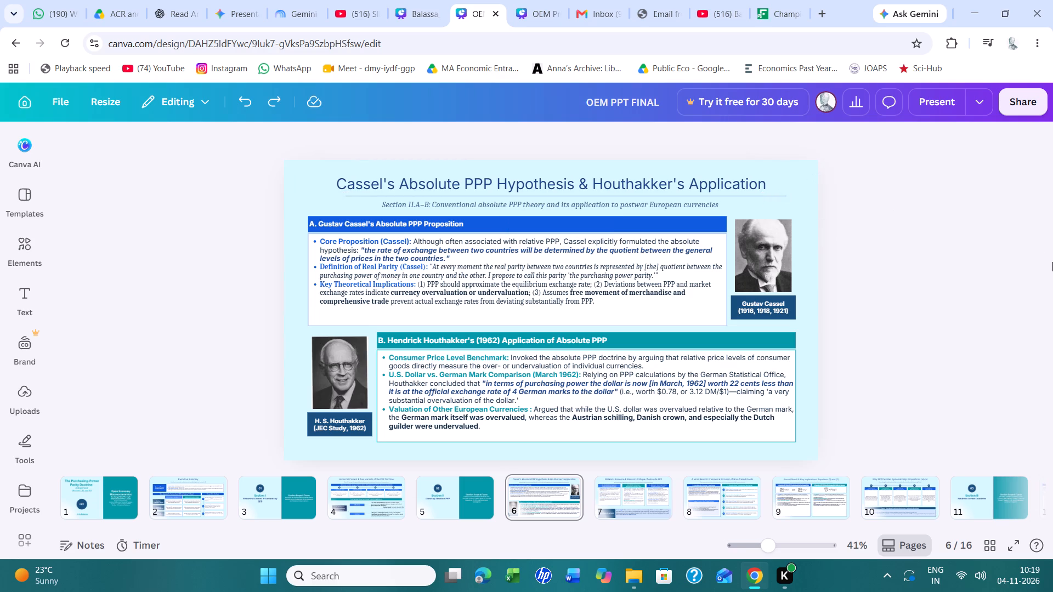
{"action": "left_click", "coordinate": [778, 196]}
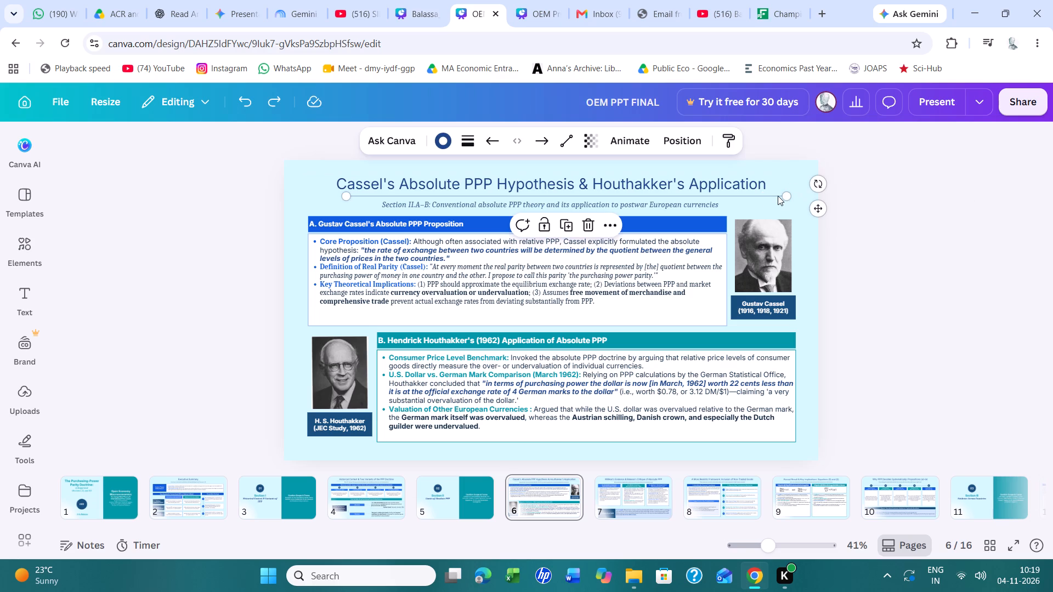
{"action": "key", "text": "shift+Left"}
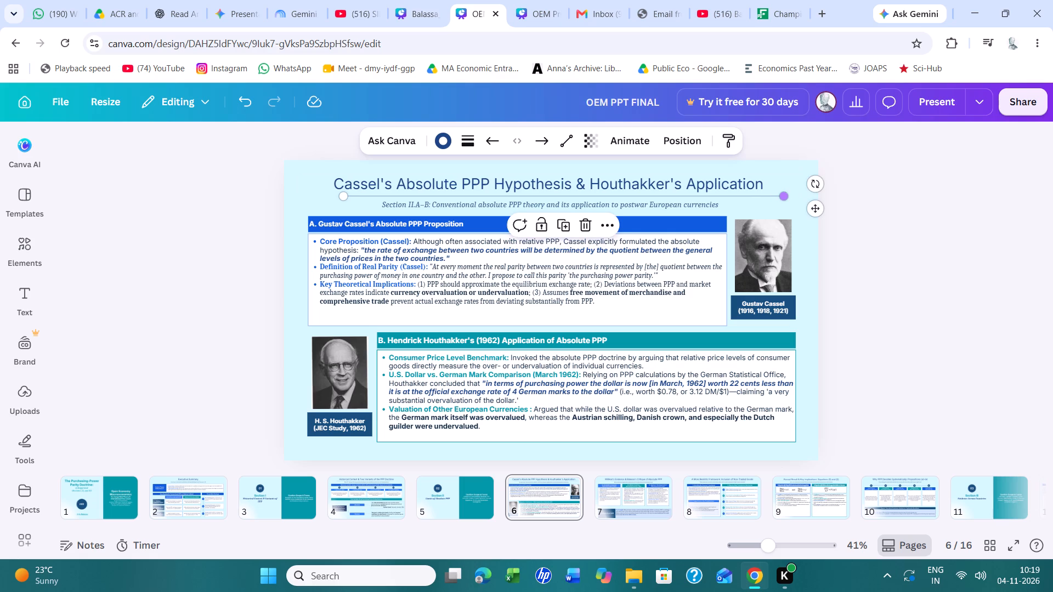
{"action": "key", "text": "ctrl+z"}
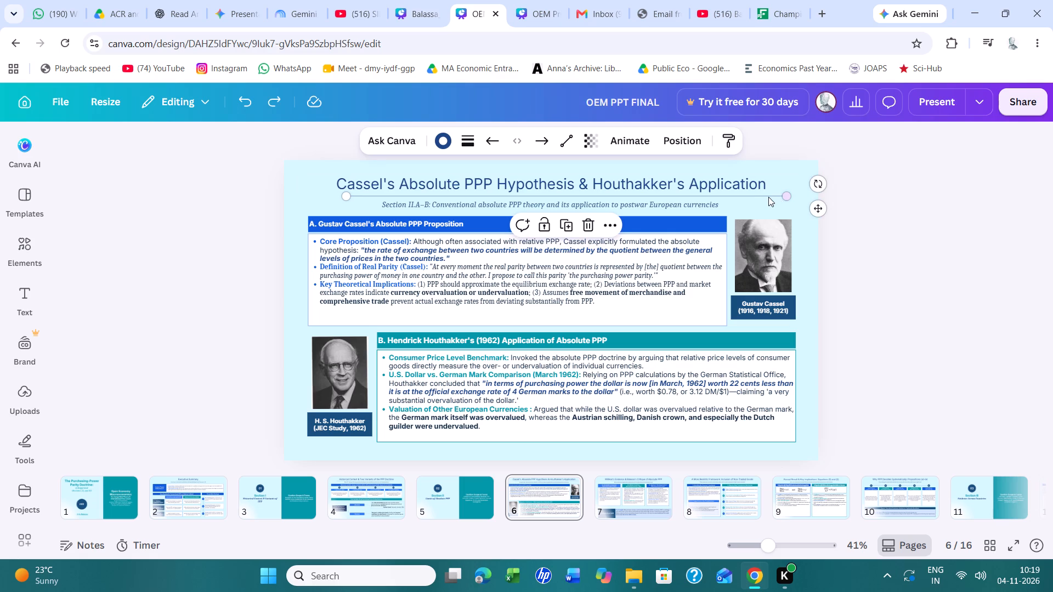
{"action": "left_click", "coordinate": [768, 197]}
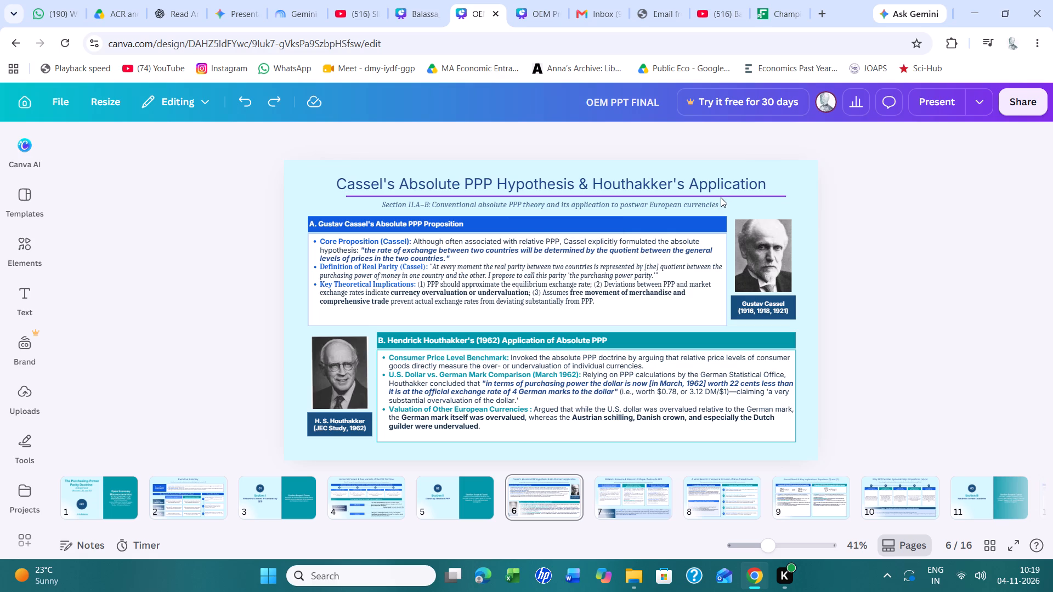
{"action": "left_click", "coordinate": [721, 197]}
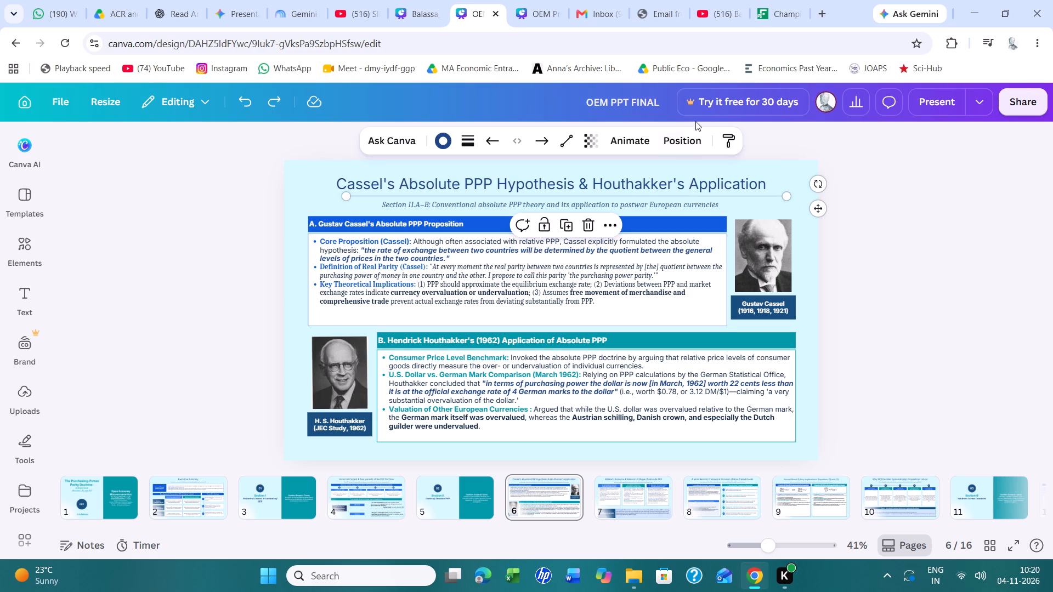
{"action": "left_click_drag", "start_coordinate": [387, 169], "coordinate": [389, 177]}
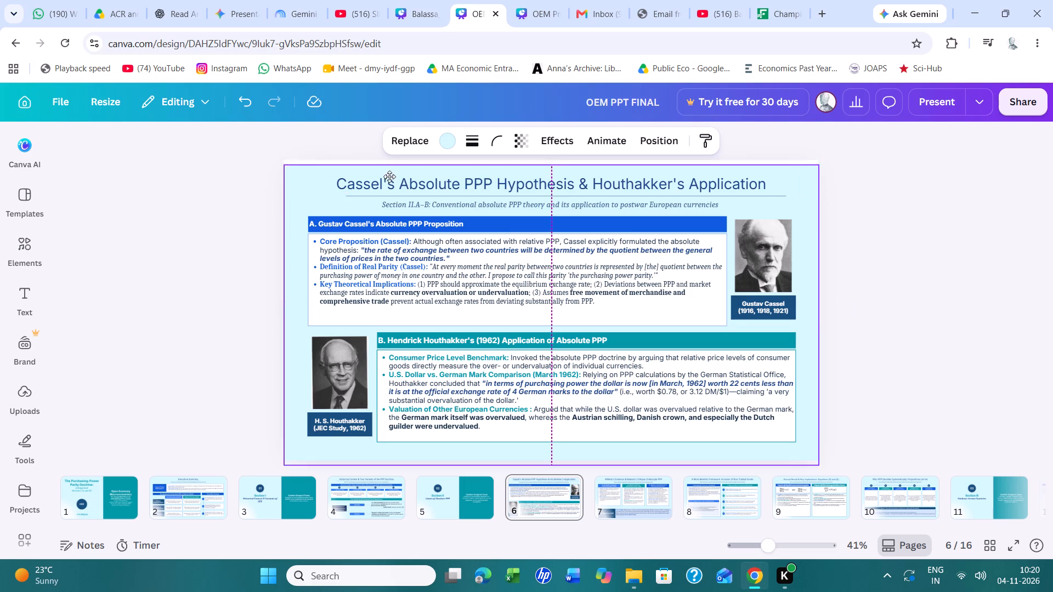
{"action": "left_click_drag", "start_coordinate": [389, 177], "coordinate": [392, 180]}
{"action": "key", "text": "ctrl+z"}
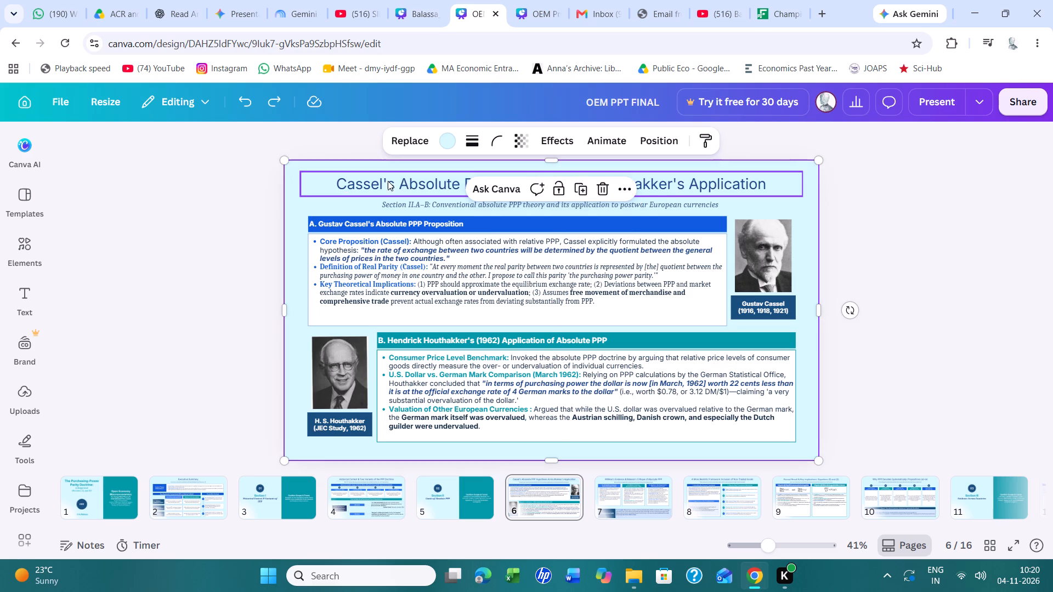
Group slide 6's title with its underline and ungroup them again so that the line moves independently.
{"action": "left_click", "coordinate": [383, 182]}
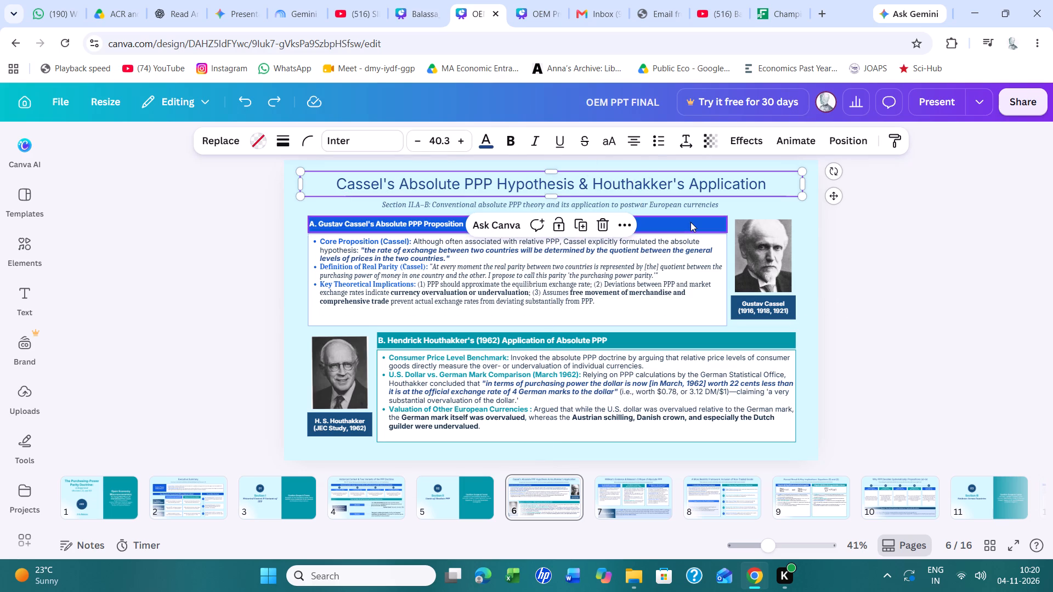
{"action": "left_click", "coordinate": [690, 222]}
{"action": "left_click", "coordinate": [686, 198]}
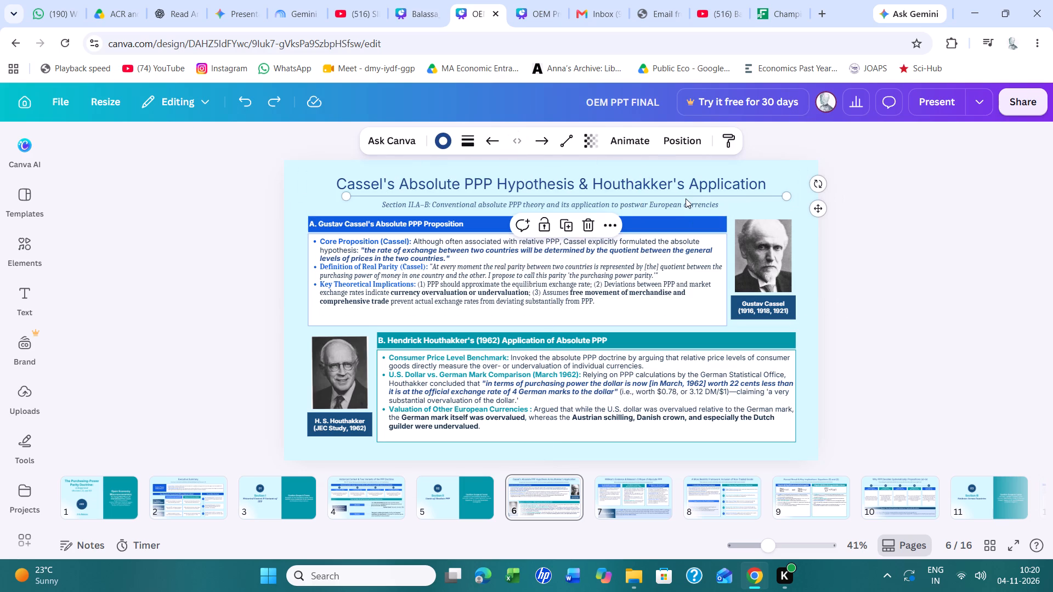
{"action": "left_click", "coordinate": [672, 179], "text": "shift"}
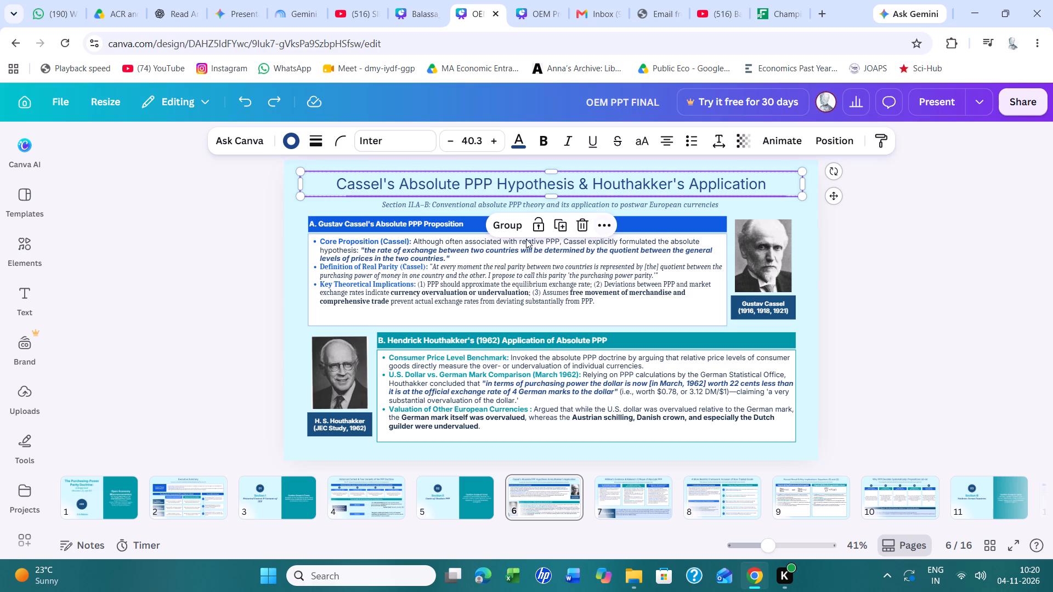
{"action": "left_click", "coordinate": [503, 227]}
{"action": "left_click", "coordinate": [503, 227]}
{"action": "left_click", "coordinate": [940, 260]}
Nudge the underline left until it sits centred beneath slide 6's title, overhanging the text slightly at both ends.
{"action": "left_click", "coordinate": [779, 198]}
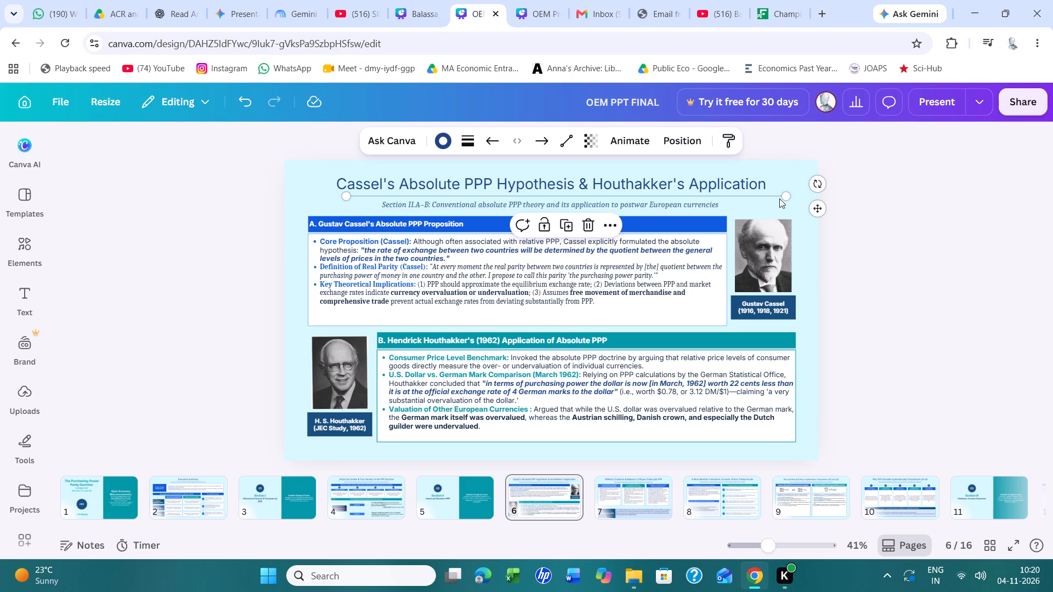
{"action": "key", "text": "Left"}
{"action": "key", "text": "Left"}
{"action": "key", "text": "Left"}
{"action": "key", "text": "Left"}
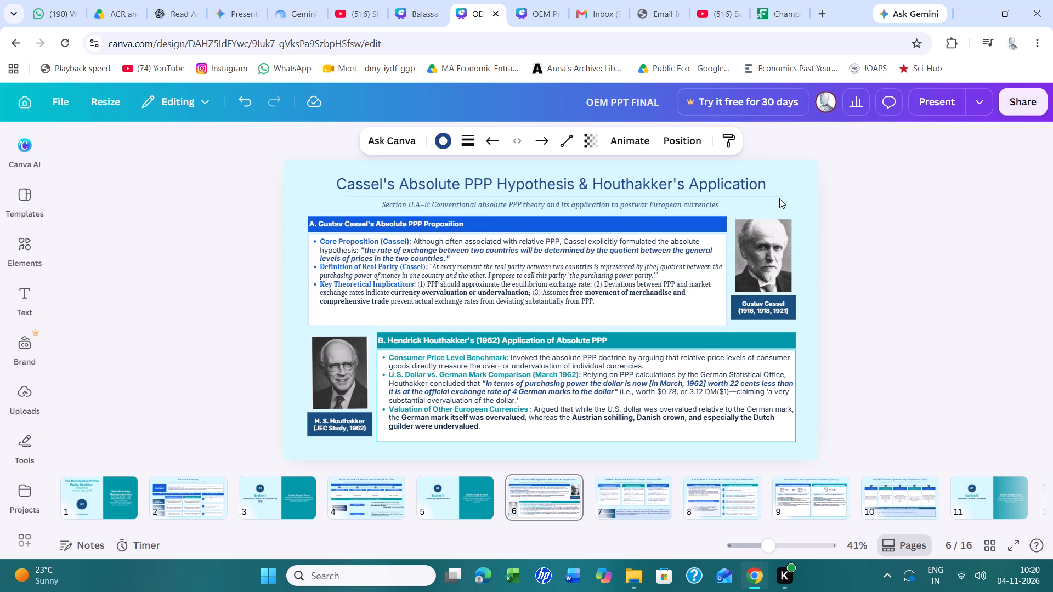
{"action": "key", "text": "Left"}
{"action": "key", "text": "Left"}
{"action": "key", "text": "Left"}
{"action": "key", "text": "Left"}
{"action": "key", "text": "Left"}
{"action": "key", "text": "Left"}
{"action": "key", "text": "Left"}
{"action": "key", "text": "Left"}
{"action": "key", "text": "Left"}
{"action": "key", "text": "Left"}
{"action": "key", "text": "Left"}
{"action": "key", "text": "Left"}
{"action": "key", "text": "Left"}
{"action": "key", "text": "Left"}
{"action": "key", "text": "Left"}
{"action": "key", "text": "Left"}
{"action": "key", "text": "Left"}
{"action": "key", "text": "Left"}
{"action": "key", "text": "Left"}
{"action": "key", "text": "Left"}
{"action": "key", "text": "Left"}
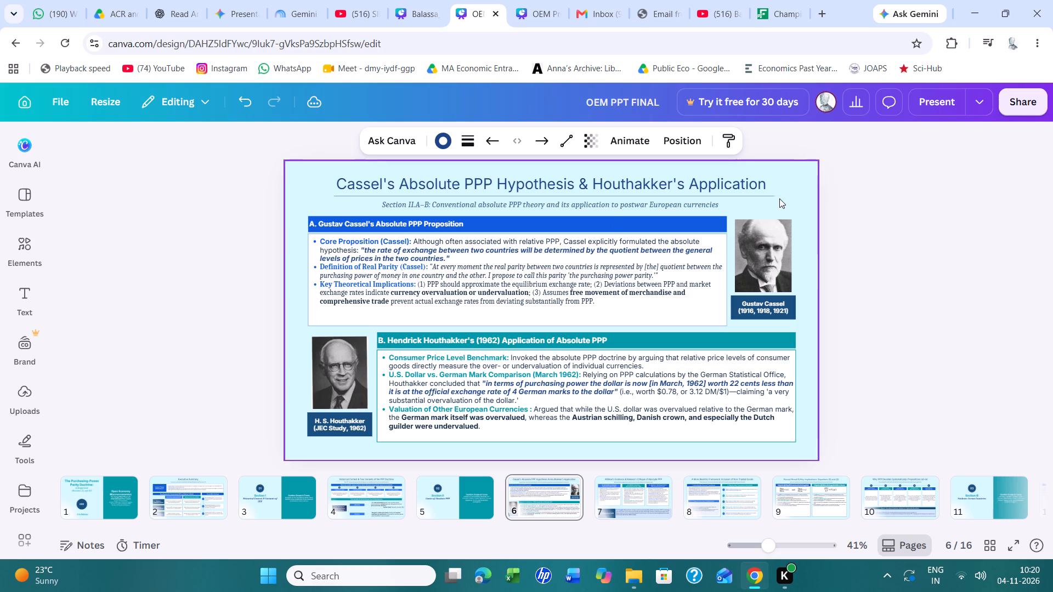
{"action": "key", "text": "Left"}
{"action": "key", "text": "Left"}
{"action": "key", "text": "Left"}
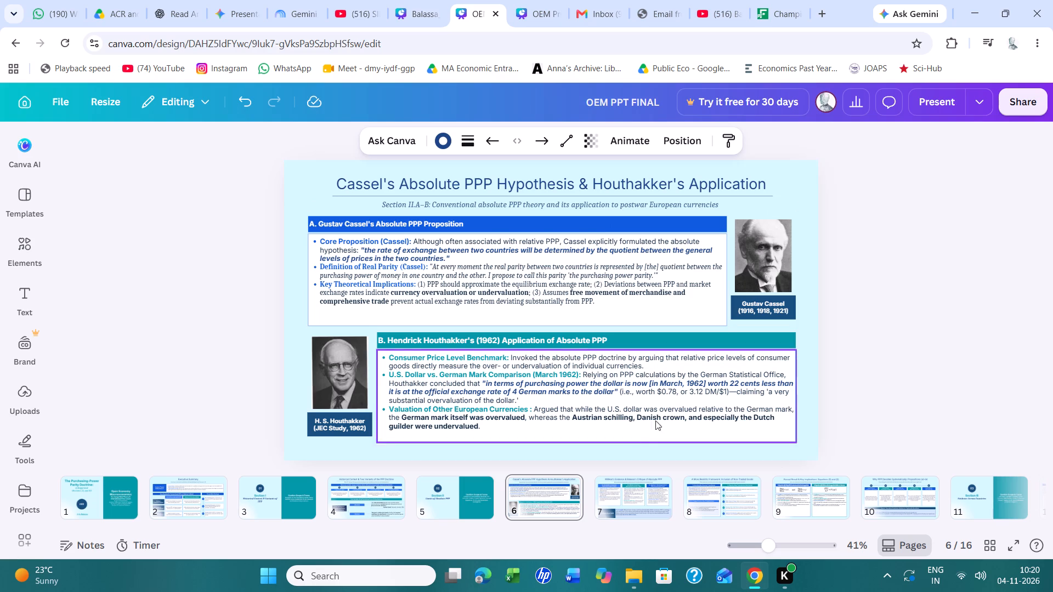
On slide 7, replace the title underline with the copied line and extend its right end to the end of the title.
{"action": "left_click", "coordinate": [626, 487]}
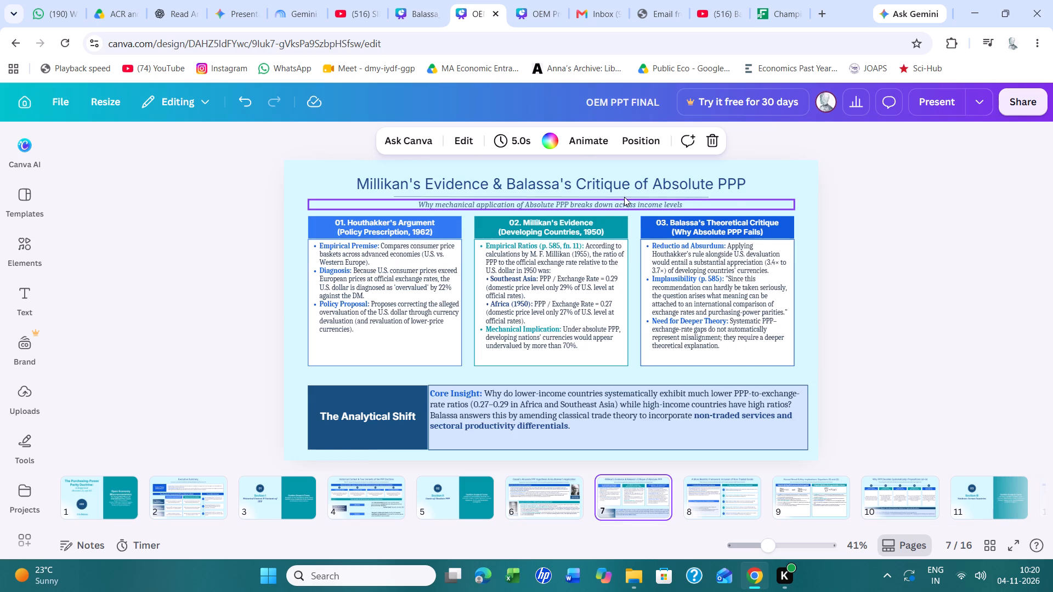
{"action": "left_click", "coordinate": [625, 197]}
{"action": "left_click", "coordinate": [569, 224]}
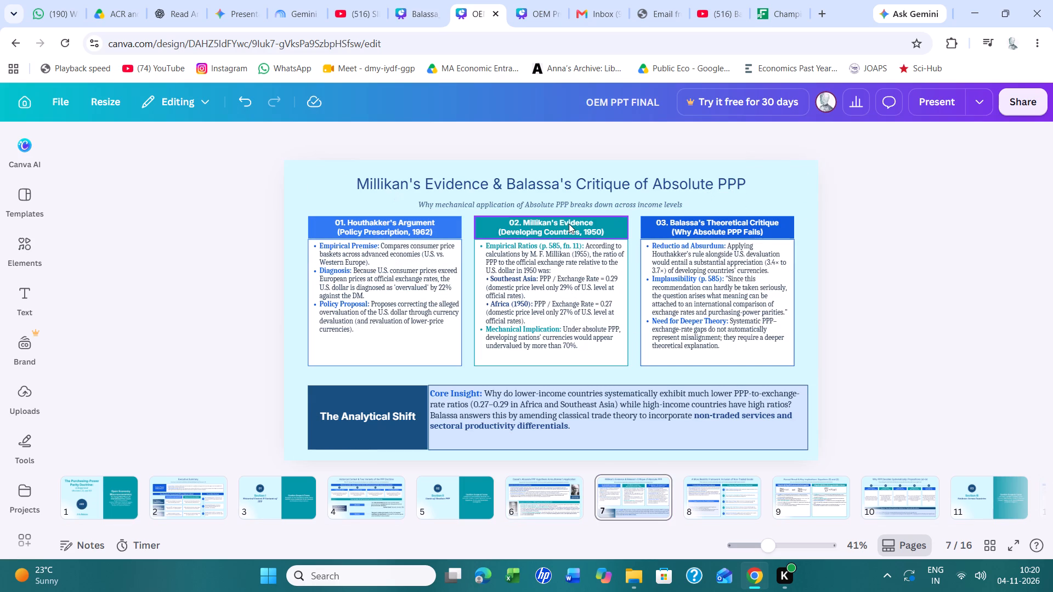
{"action": "key", "text": "ctrl+v"}
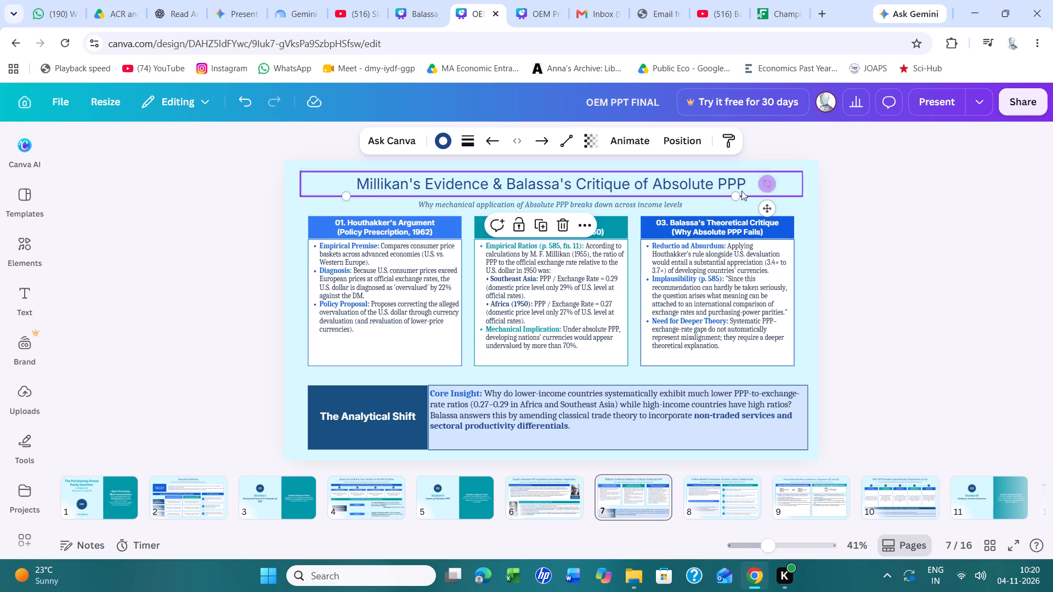
{"action": "left_click_drag", "start_coordinate": [734, 197], "coordinate": [745, 197]}
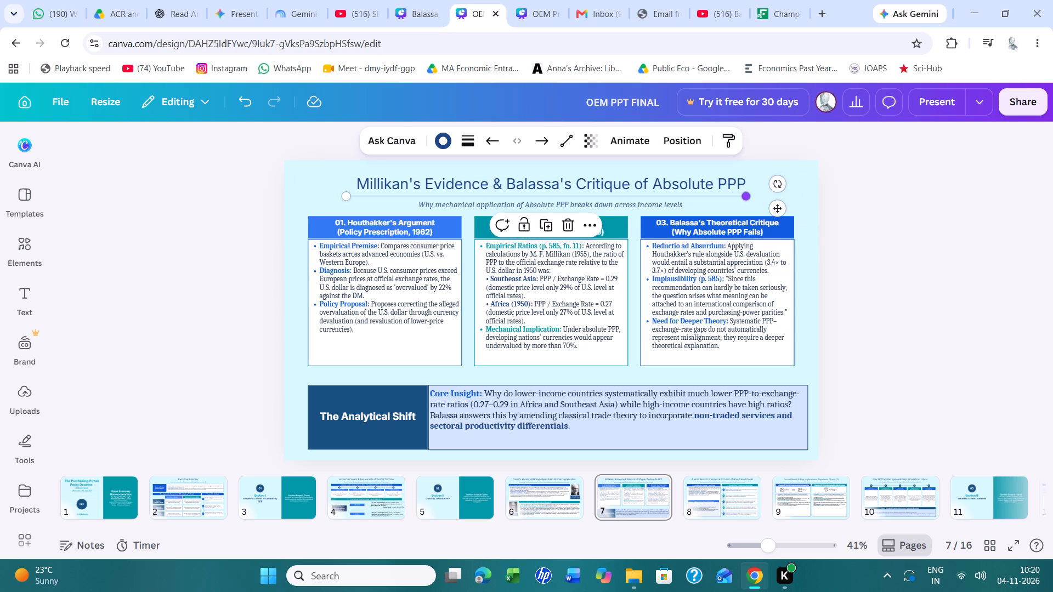
On slide 8, replace the title underline with the copied line and extend its right end towards the end of the title.
{"action": "left_click", "coordinate": [712, 503]}
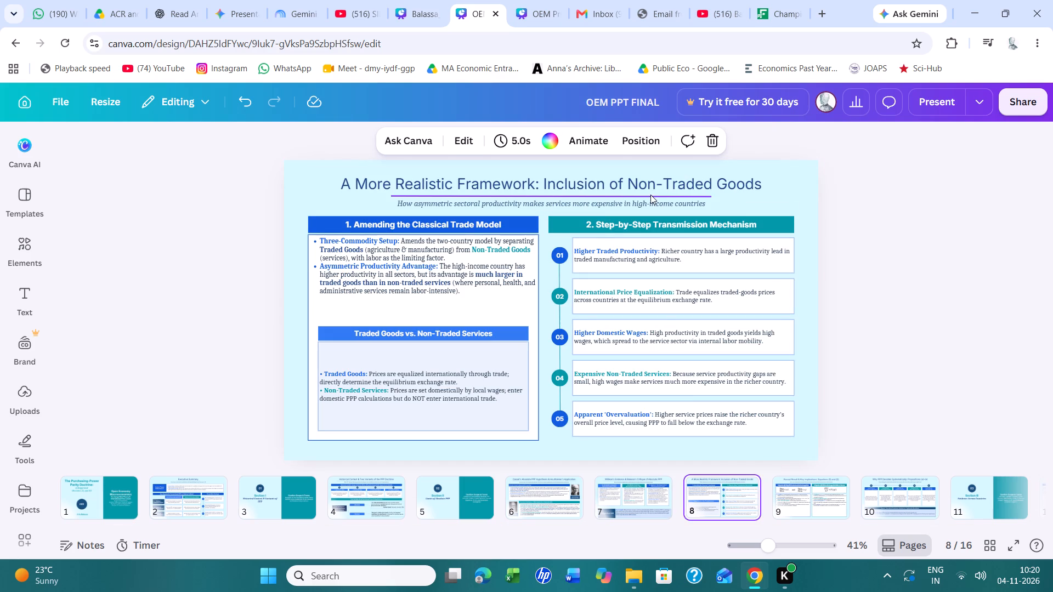
{"action": "left_click", "coordinate": [650, 195]}
{"action": "left_click", "coordinate": [571, 221]}
{"action": "key", "text": "ctrl+v"}
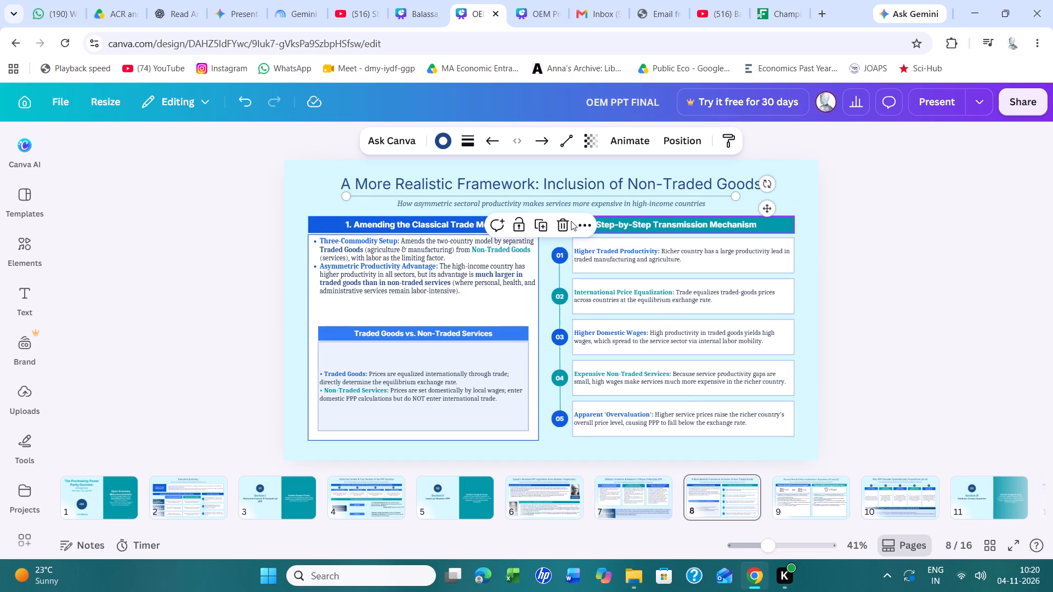
{"action": "left_click_drag", "start_coordinate": [733, 197], "coordinate": [746, 200]}
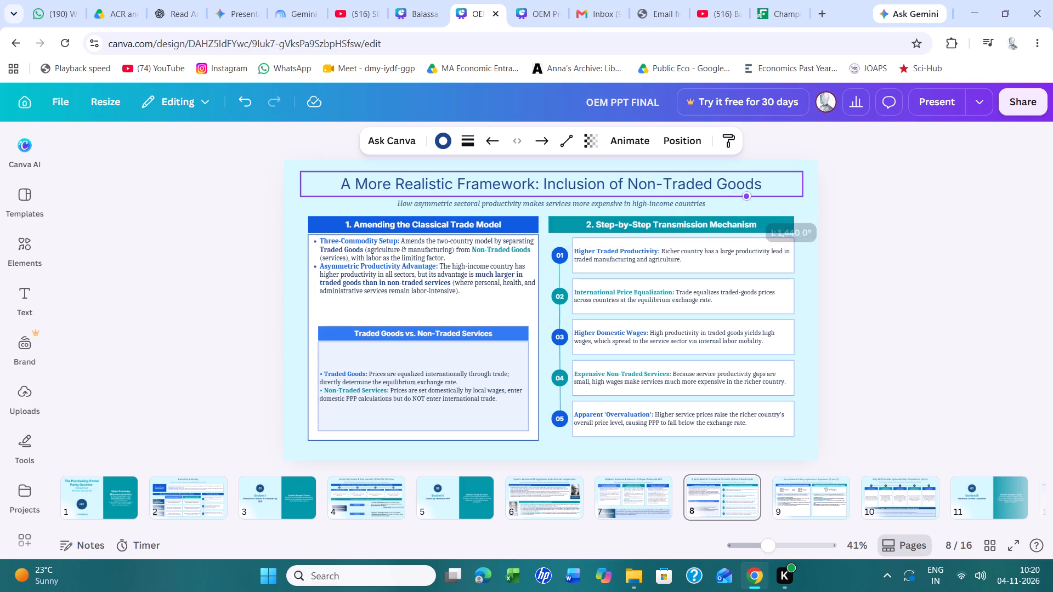
Extend the right end of slide 8's title underline slightly further, to the end of the title text.
{"action": "left_click_drag", "start_coordinate": [746, 200], "coordinate": [757, 200]}
{"action": "left_click", "coordinate": [812, 501]}
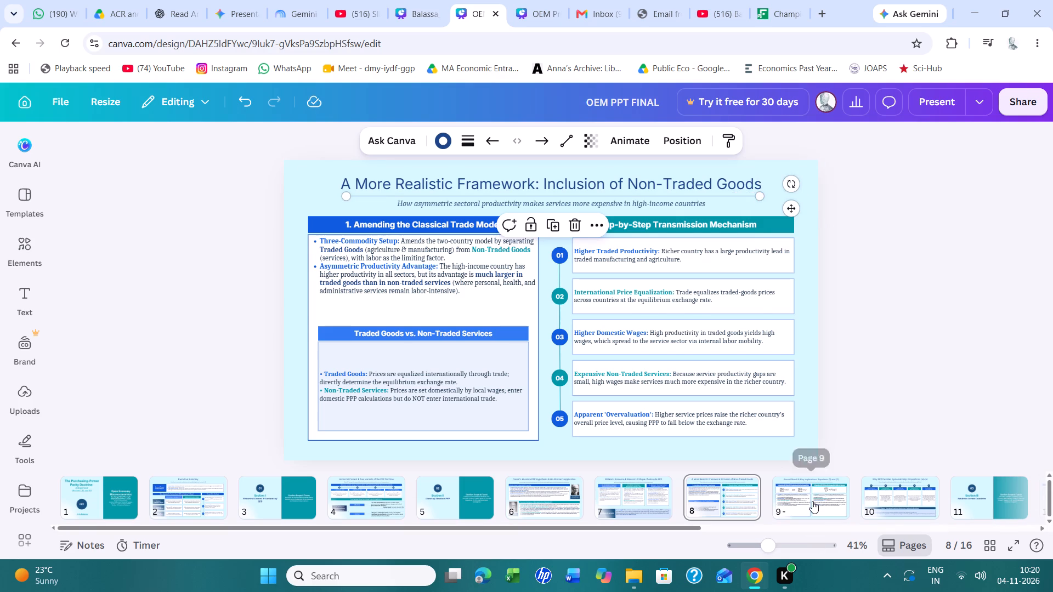
{"action": "left_click", "coordinate": [697, 195]}
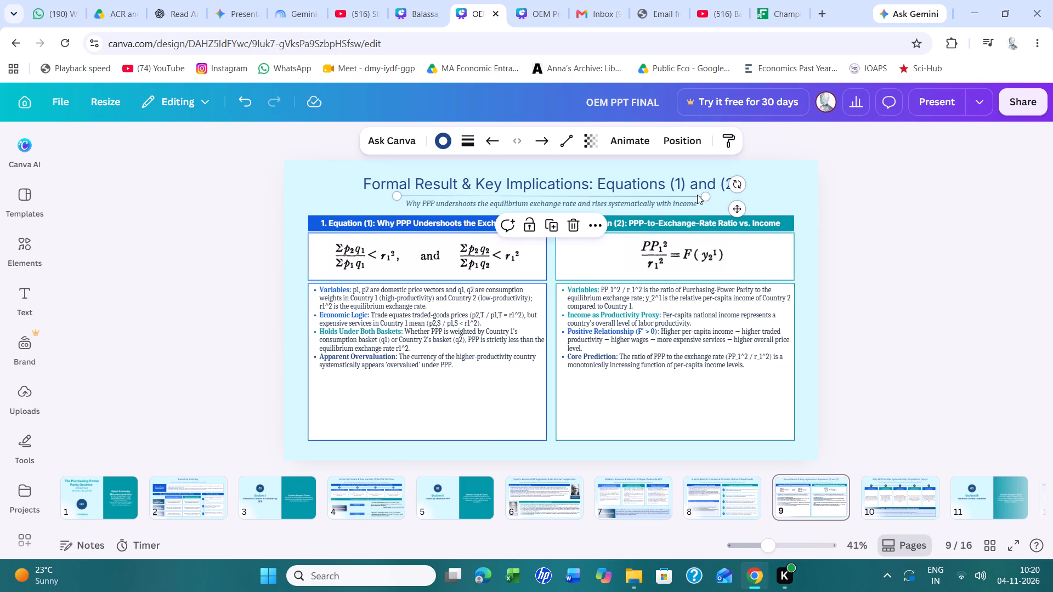
{"action": "key", "text": "Delete"}
{"action": "key", "text": "ctrl+v"}
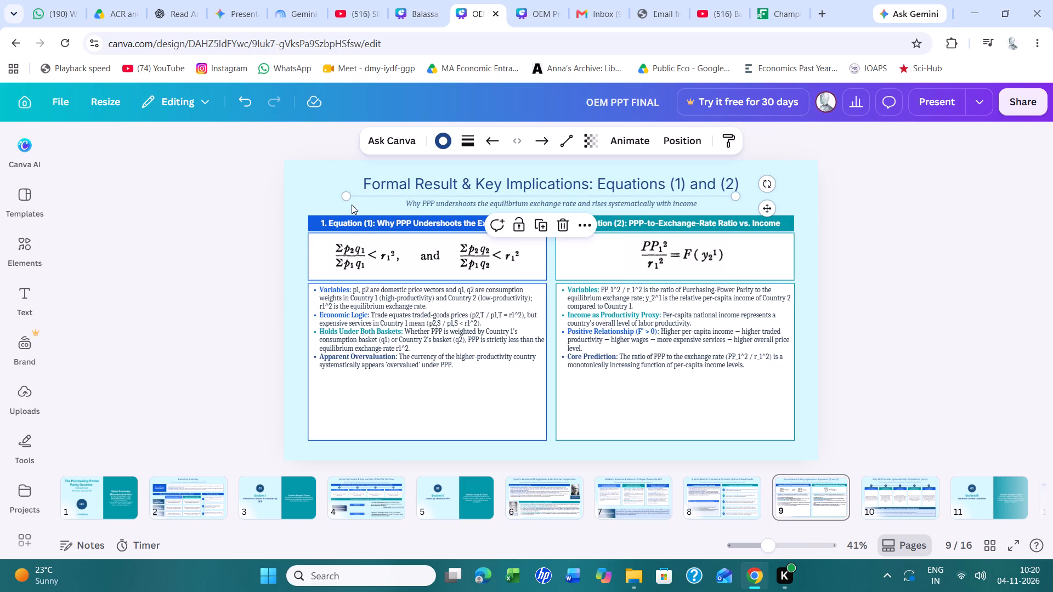
{"action": "double_click", "coordinate": [741, 197]}
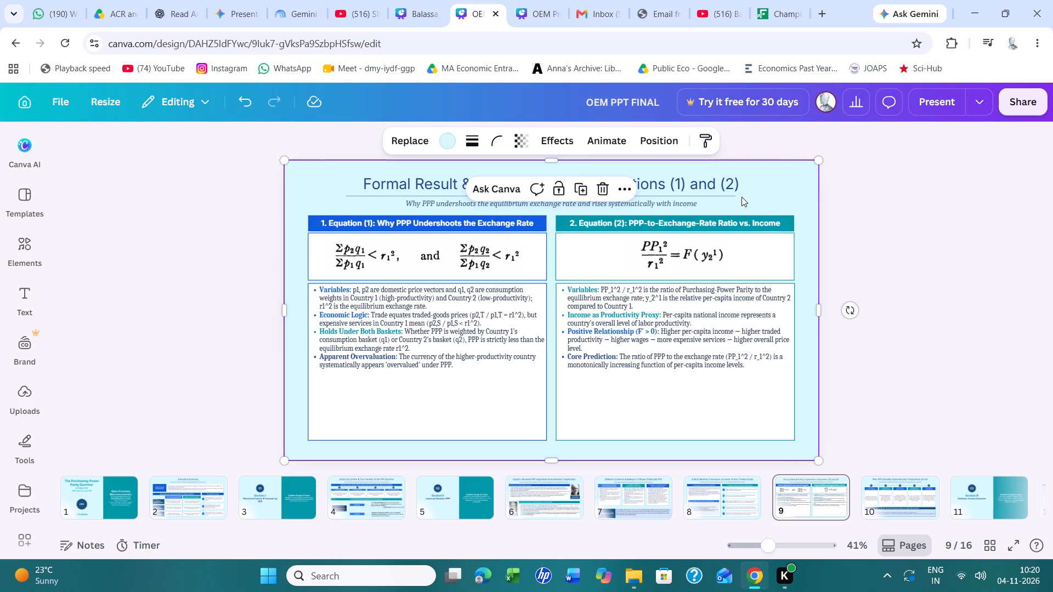
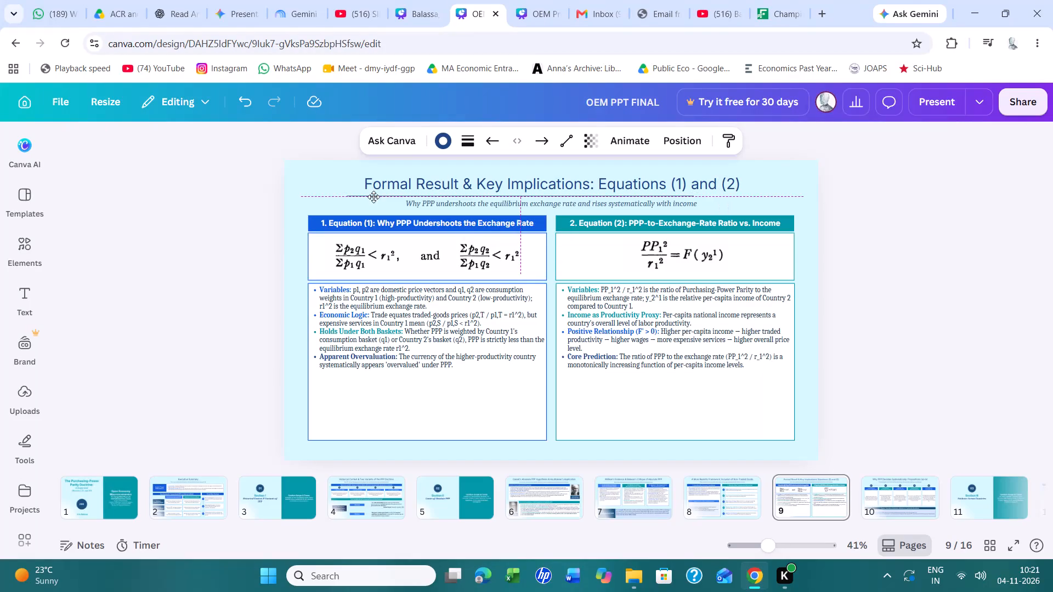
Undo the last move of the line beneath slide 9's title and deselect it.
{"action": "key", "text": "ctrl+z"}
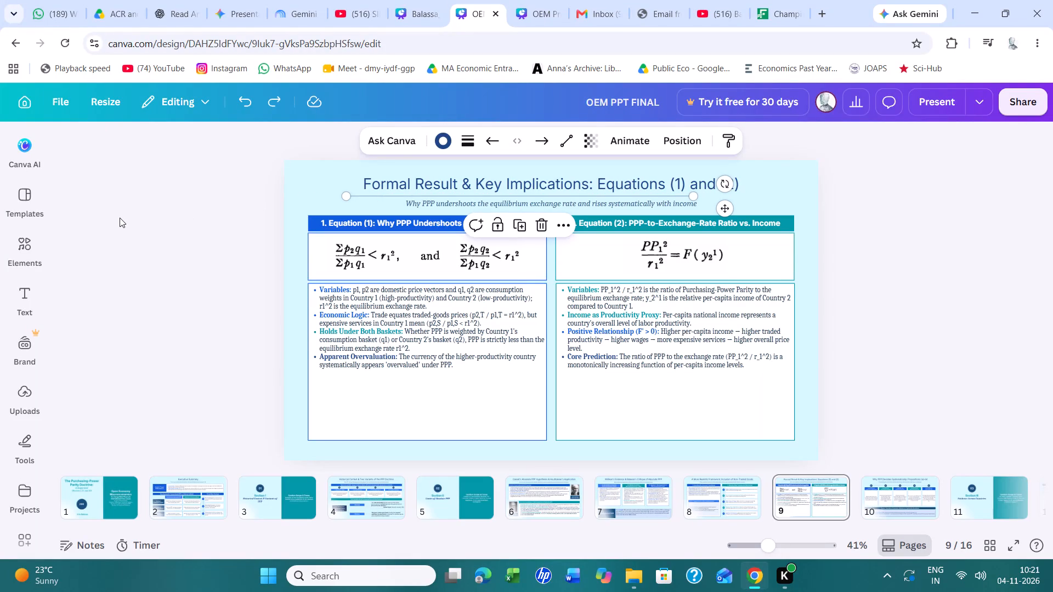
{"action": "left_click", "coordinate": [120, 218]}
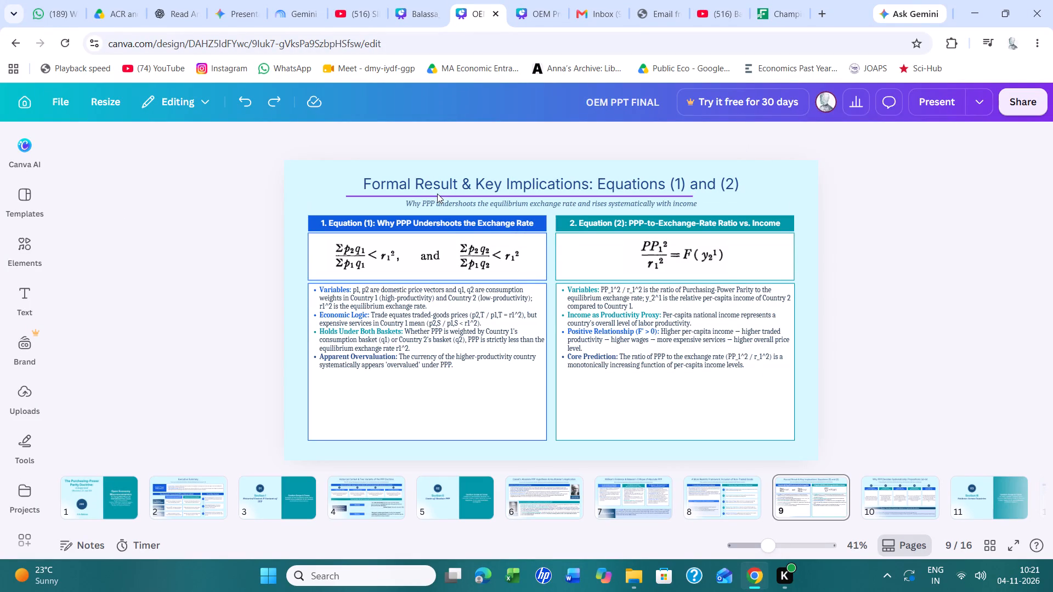
On slide 9, replace the underline beneath the title with the copied line.
{"action": "left_click", "coordinate": [437, 193]}
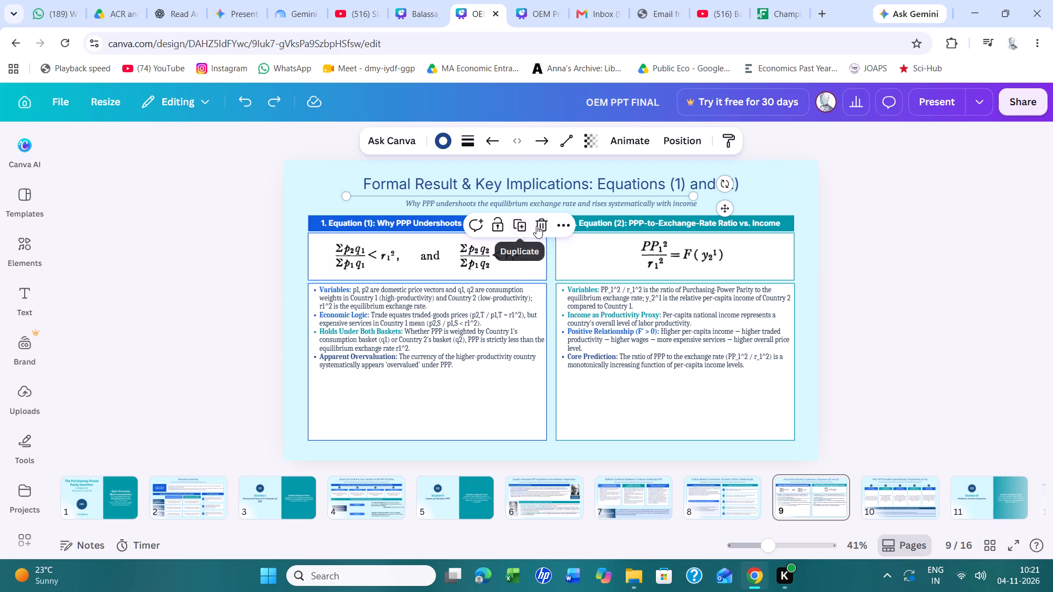
{"action": "left_click", "coordinate": [538, 225]}
{"action": "key", "text": "ctrl+v"}
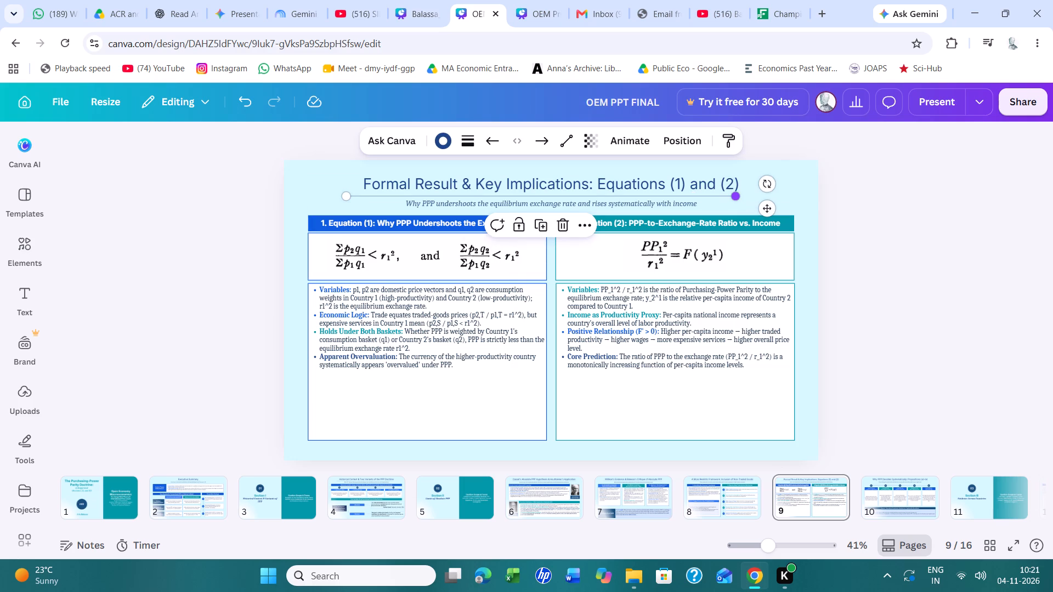
Extend the right end of slide 9's title underline to the end of the title, for a length of about 1,413.
{"action": "left_click_drag", "start_coordinate": [734, 197], "coordinate": [744, 197]}
{"action": "left_click_drag", "start_coordinate": [744, 197], "coordinate": [738, 197]}
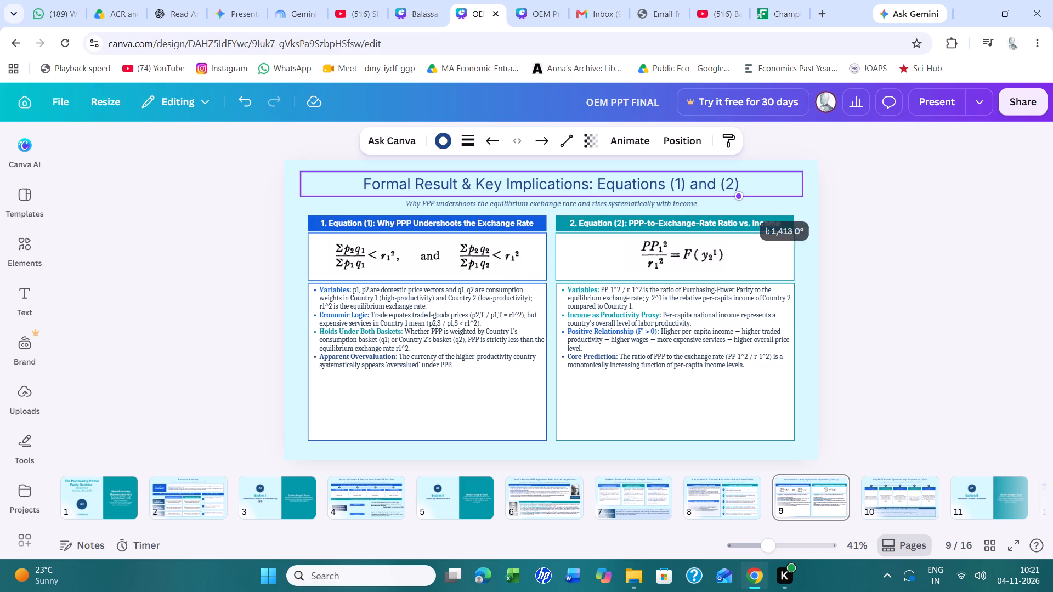
{"action": "left_click_drag", "start_coordinate": [738, 197], "coordinate": [737, 197]}
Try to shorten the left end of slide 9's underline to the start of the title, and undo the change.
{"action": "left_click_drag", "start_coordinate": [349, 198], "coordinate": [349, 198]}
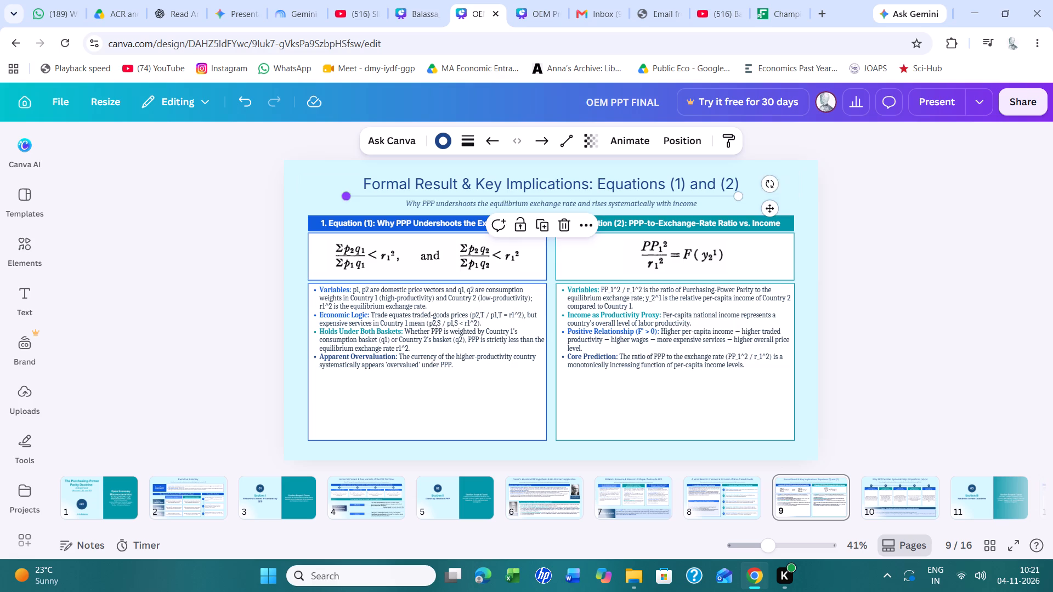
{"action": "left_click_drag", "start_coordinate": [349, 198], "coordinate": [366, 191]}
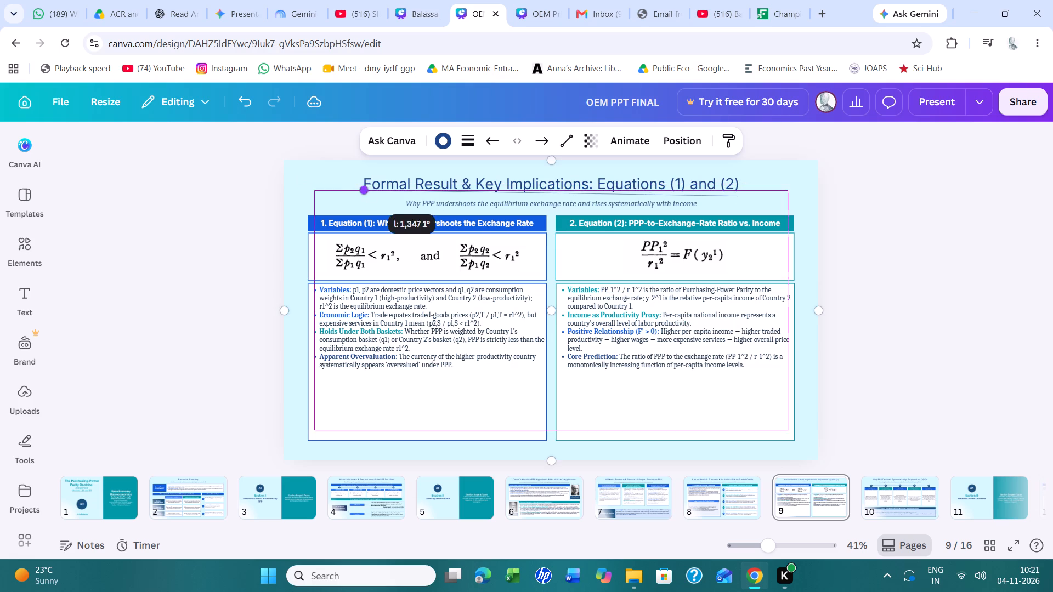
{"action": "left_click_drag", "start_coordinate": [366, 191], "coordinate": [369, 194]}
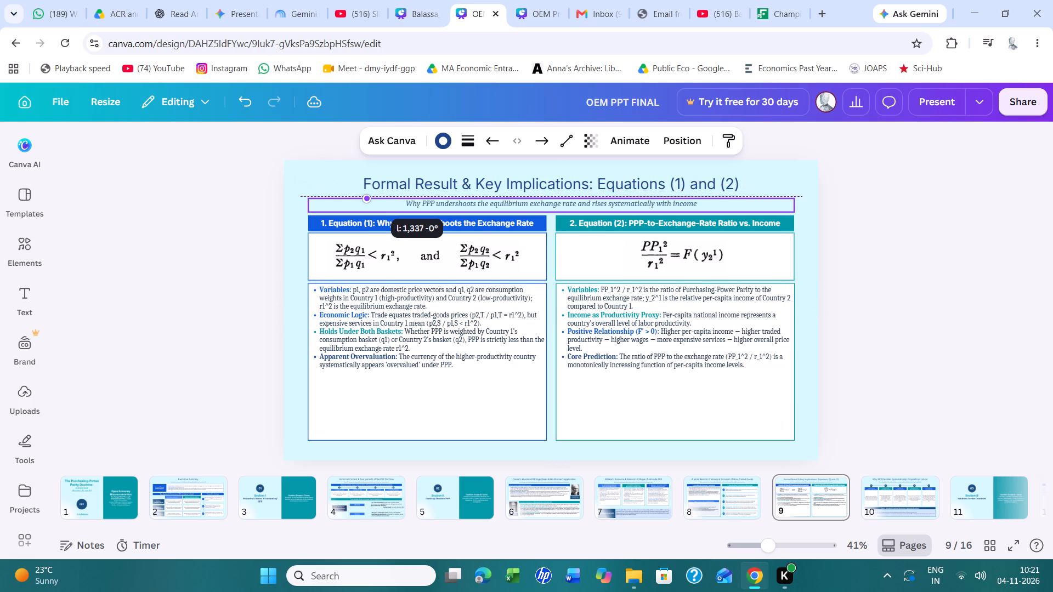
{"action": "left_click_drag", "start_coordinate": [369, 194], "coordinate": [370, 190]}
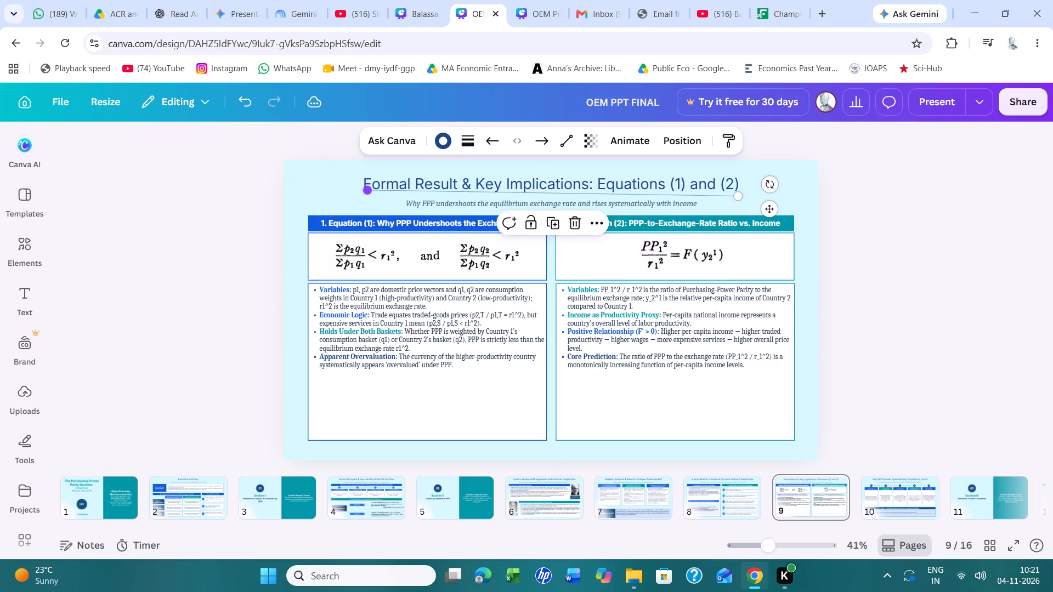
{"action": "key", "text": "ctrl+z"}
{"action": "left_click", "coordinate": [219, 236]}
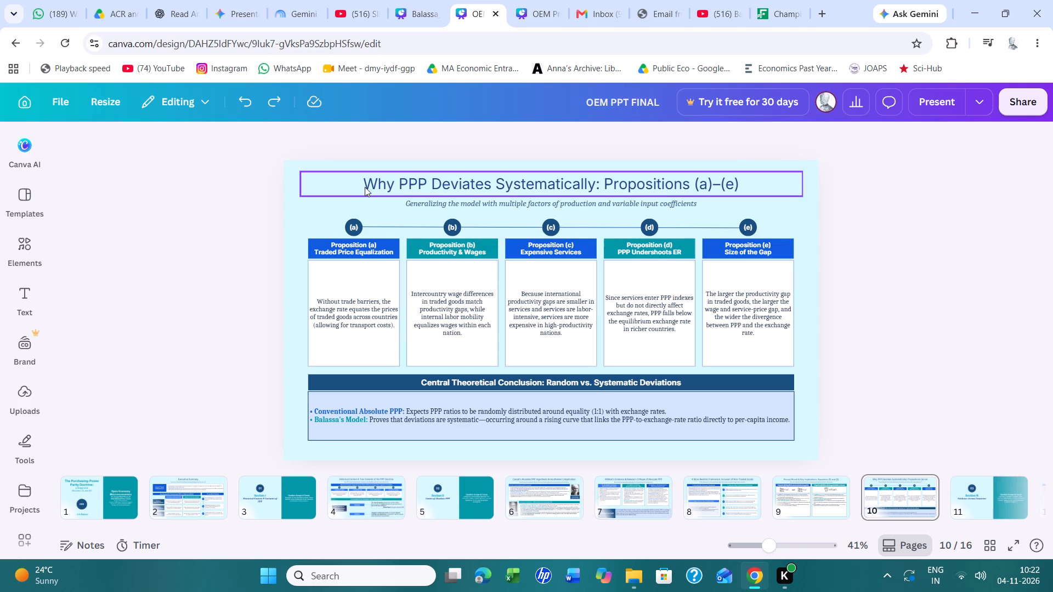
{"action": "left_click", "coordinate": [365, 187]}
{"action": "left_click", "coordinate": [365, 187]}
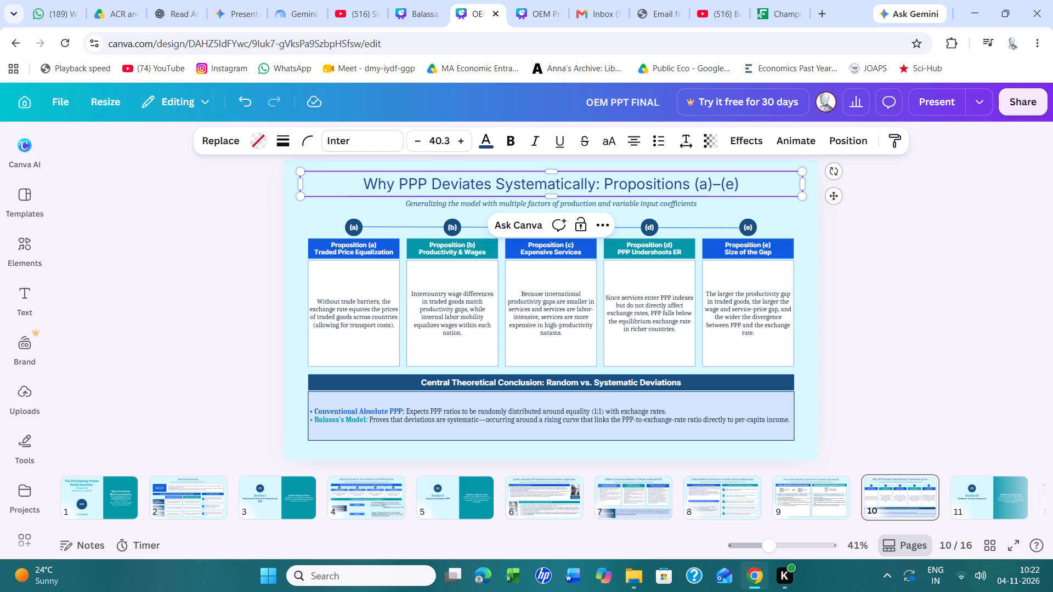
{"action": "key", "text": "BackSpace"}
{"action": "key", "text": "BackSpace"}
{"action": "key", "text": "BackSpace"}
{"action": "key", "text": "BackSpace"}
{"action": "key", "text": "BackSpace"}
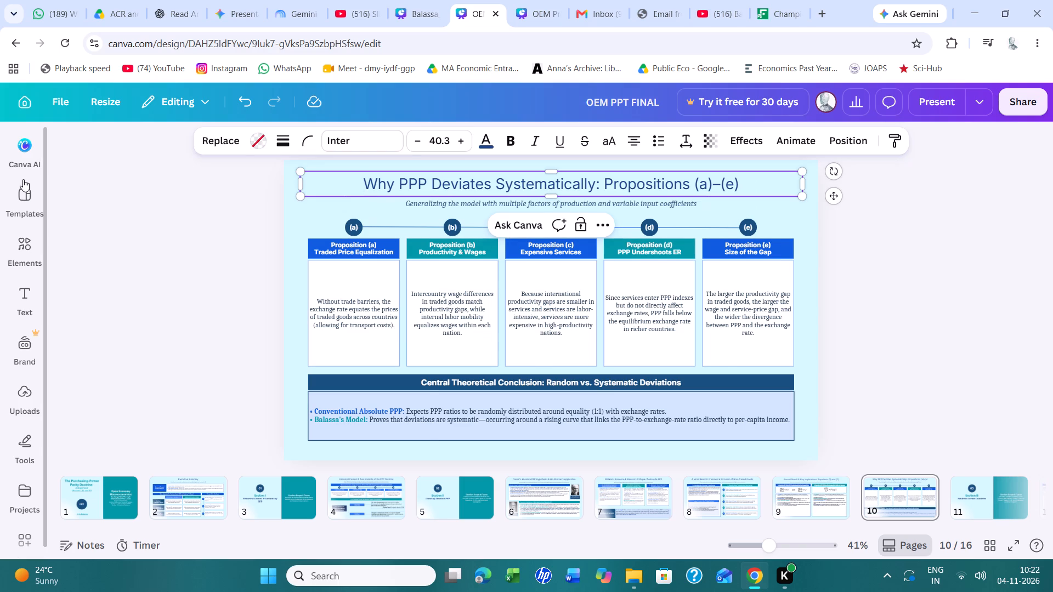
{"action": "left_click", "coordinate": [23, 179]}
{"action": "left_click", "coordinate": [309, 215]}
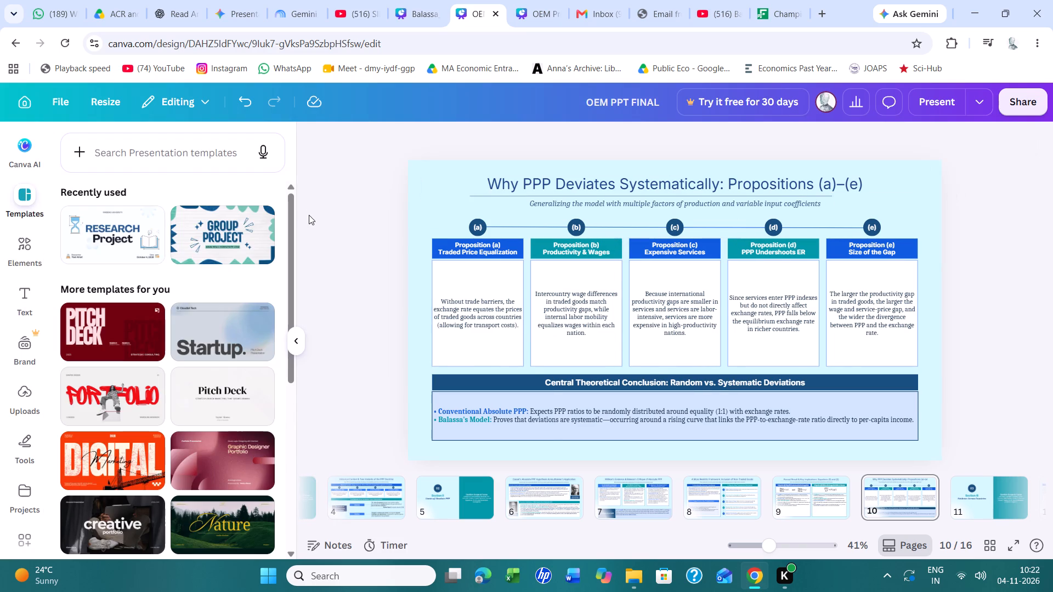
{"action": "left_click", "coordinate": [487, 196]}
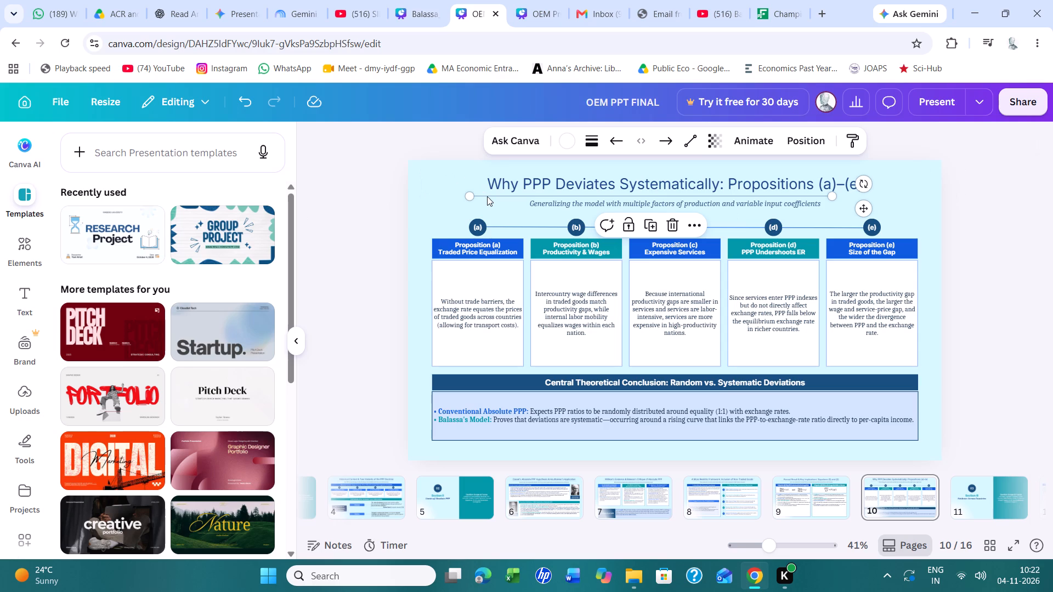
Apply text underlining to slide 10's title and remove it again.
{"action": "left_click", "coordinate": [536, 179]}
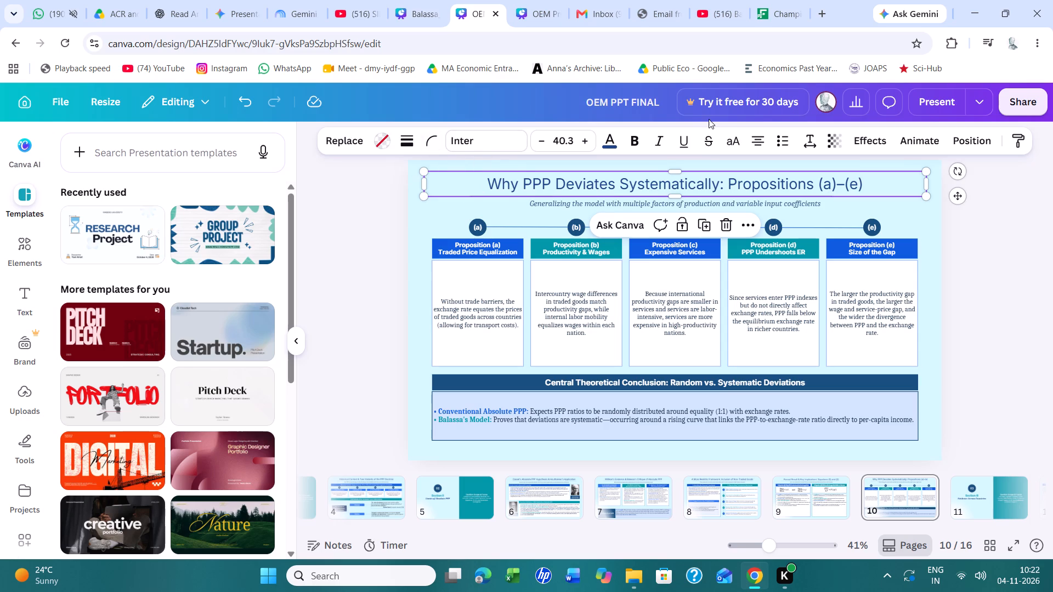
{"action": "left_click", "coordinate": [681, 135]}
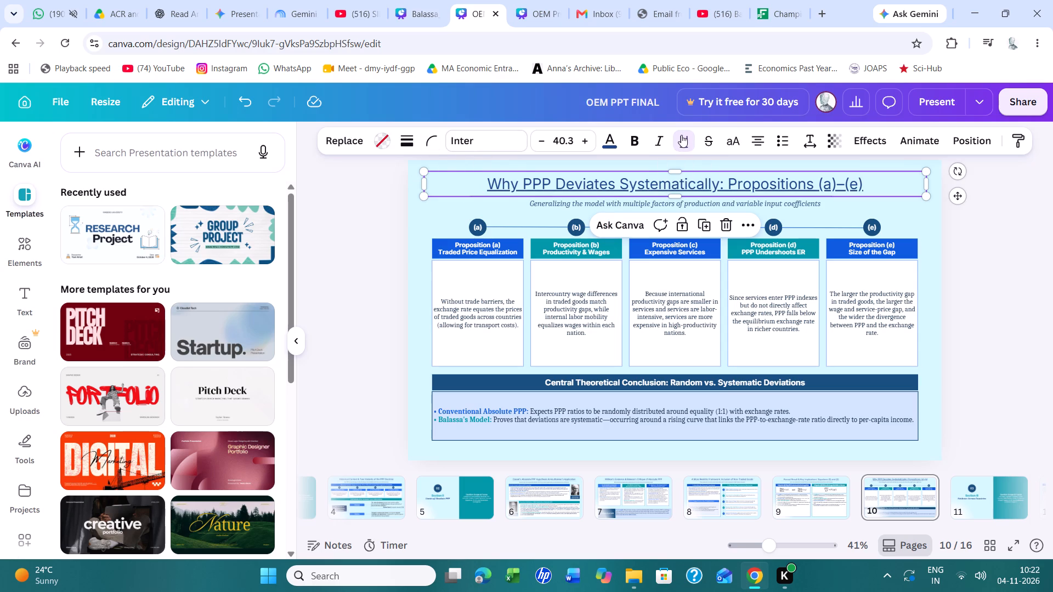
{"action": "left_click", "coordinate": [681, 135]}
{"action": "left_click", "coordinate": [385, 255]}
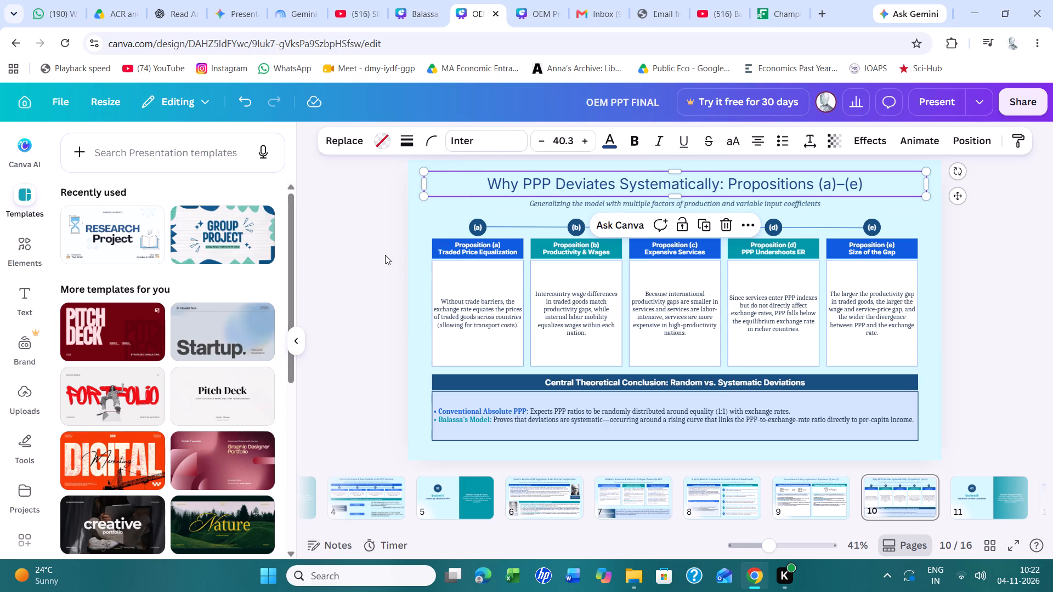
Select the line beneath slide 10's title and open its additional options.
{"action": "left_click", "coordinate": [498, 195]}
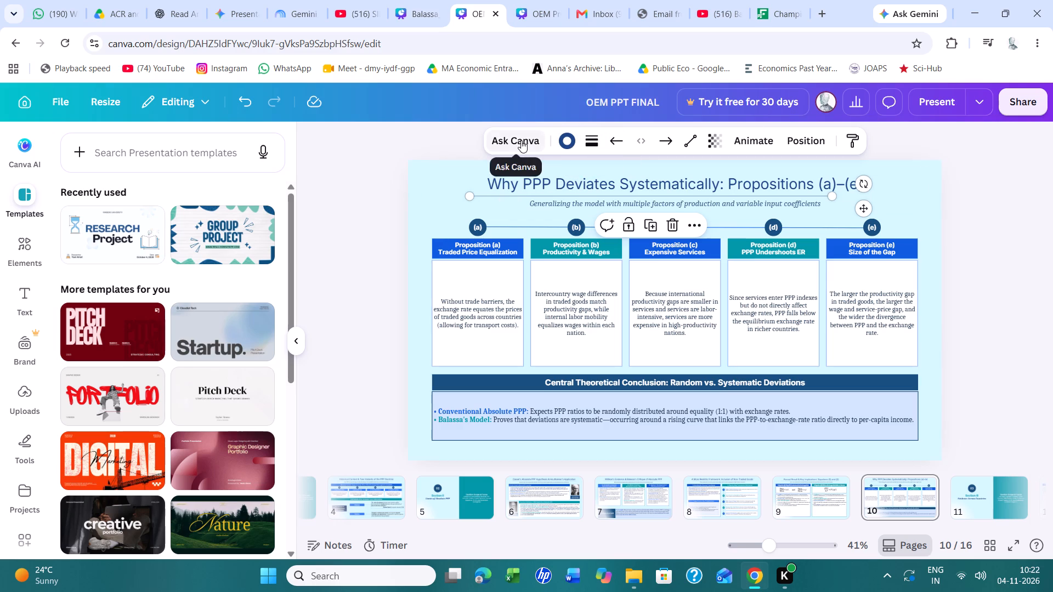
{"action": "left_click", "coordinate": [686, 227]}
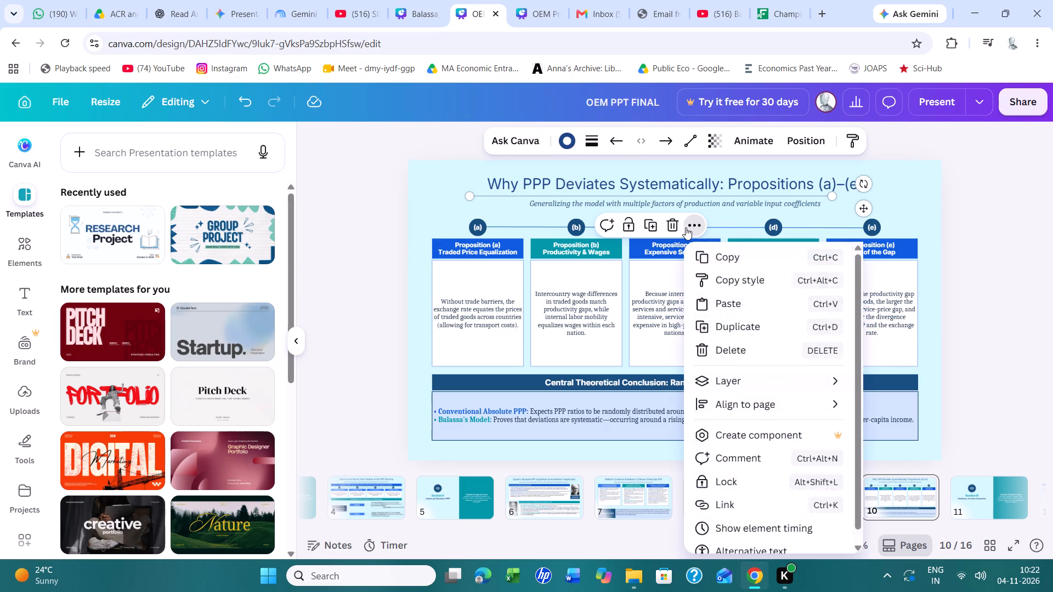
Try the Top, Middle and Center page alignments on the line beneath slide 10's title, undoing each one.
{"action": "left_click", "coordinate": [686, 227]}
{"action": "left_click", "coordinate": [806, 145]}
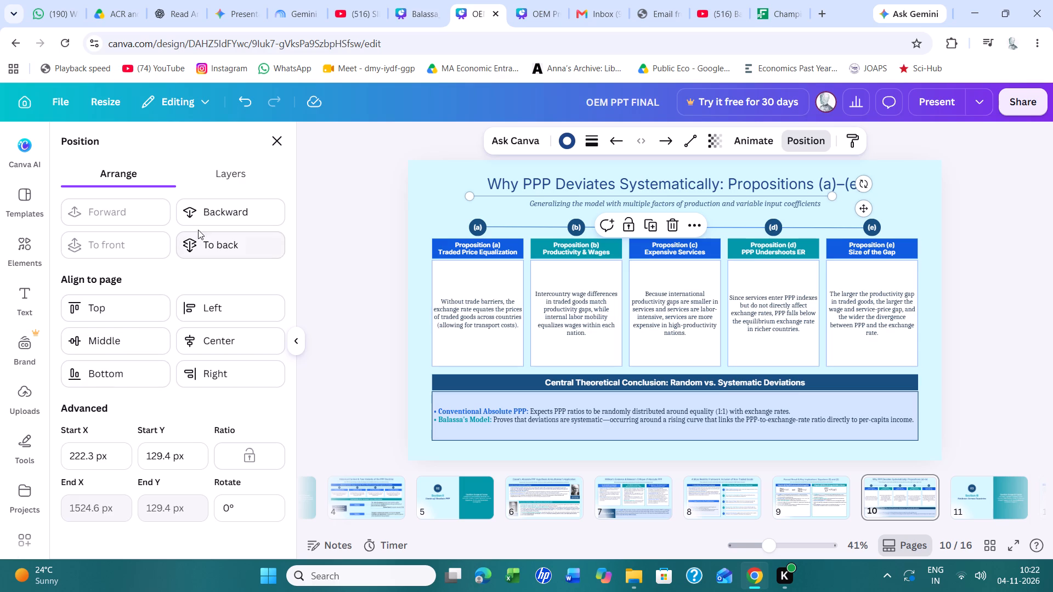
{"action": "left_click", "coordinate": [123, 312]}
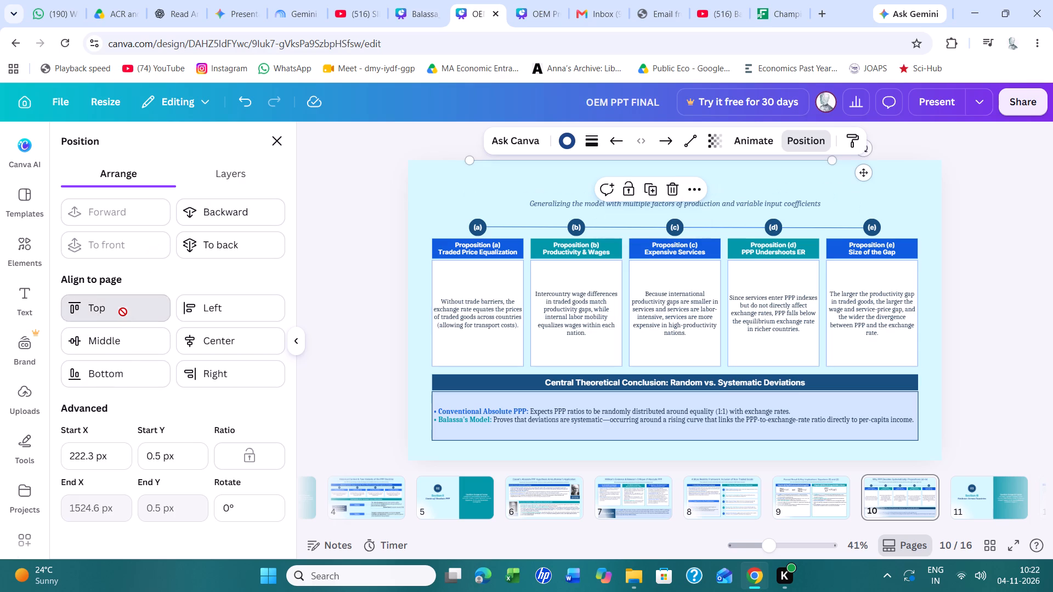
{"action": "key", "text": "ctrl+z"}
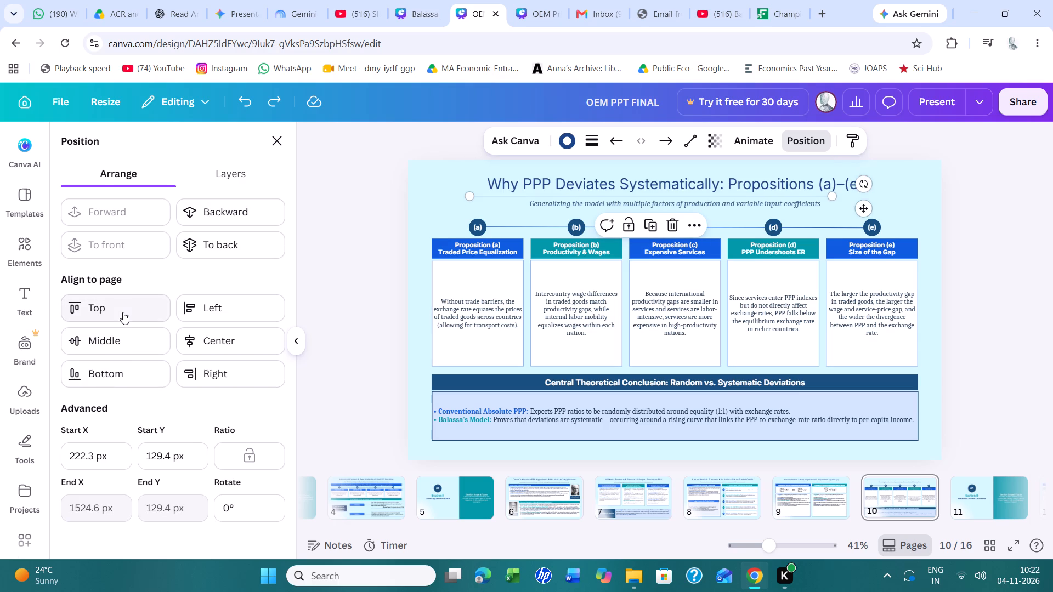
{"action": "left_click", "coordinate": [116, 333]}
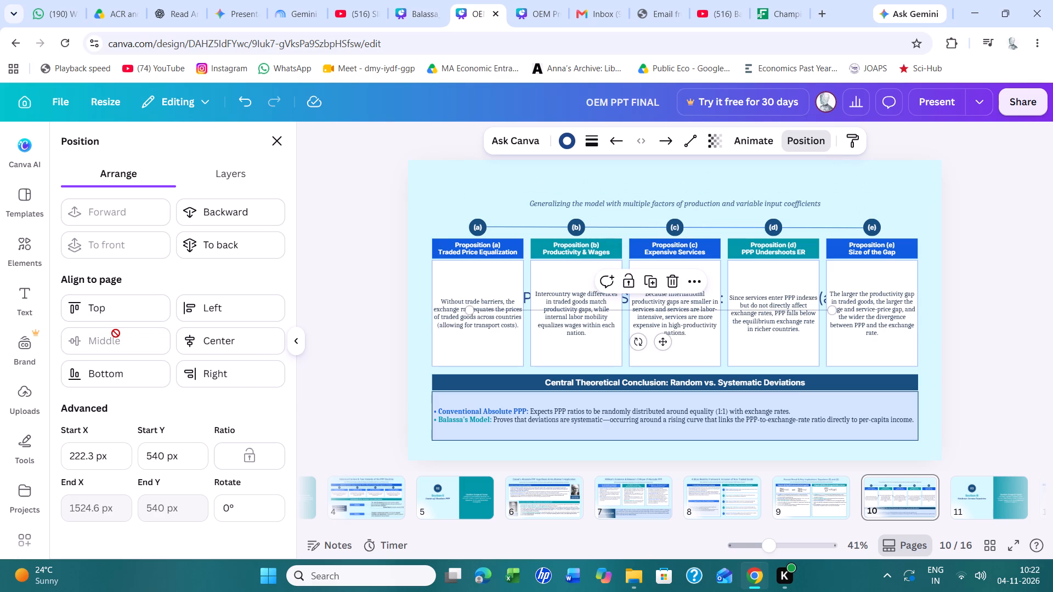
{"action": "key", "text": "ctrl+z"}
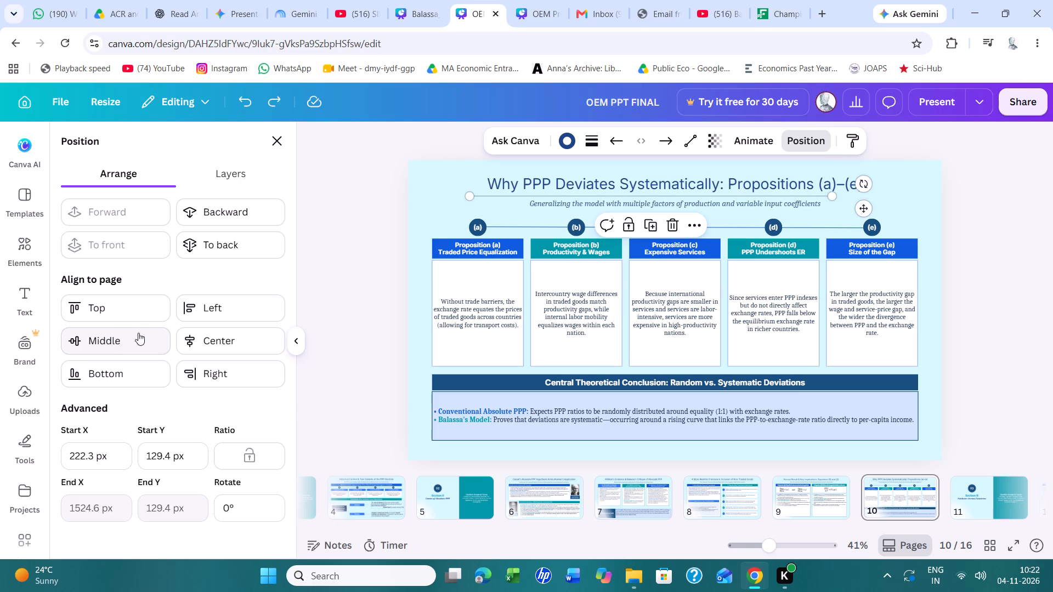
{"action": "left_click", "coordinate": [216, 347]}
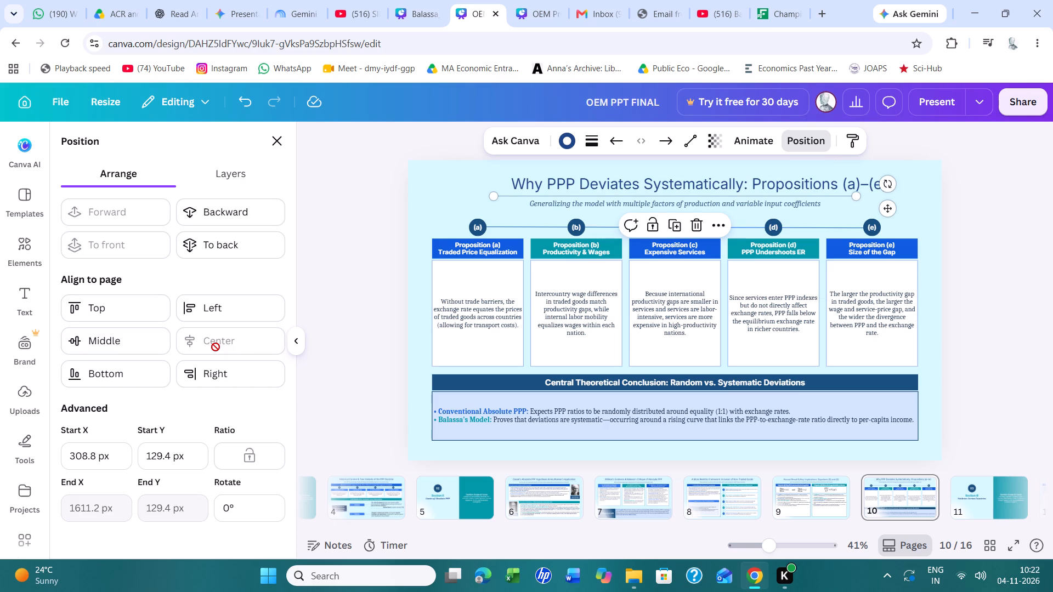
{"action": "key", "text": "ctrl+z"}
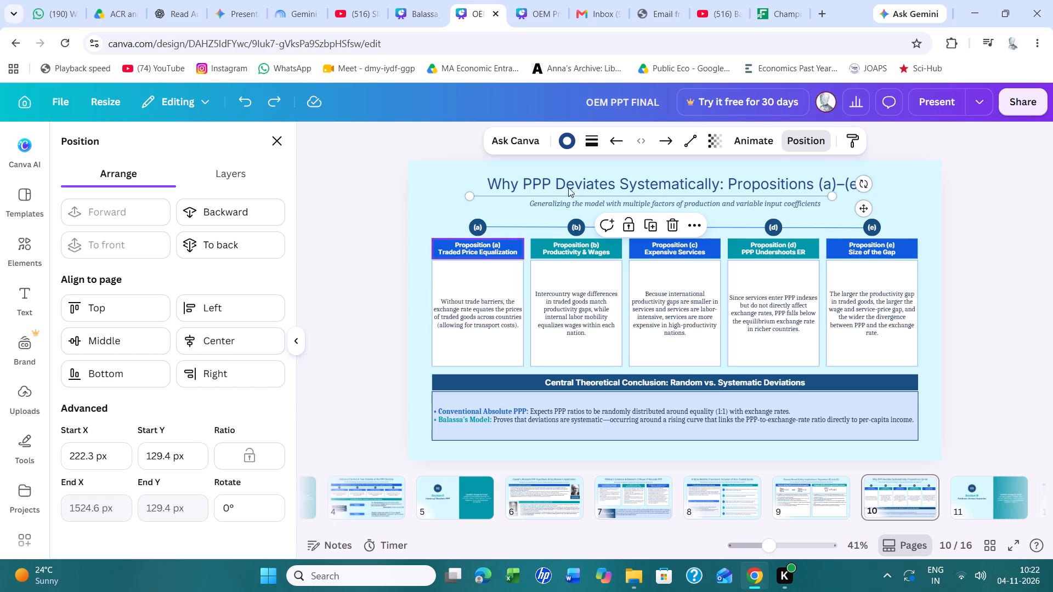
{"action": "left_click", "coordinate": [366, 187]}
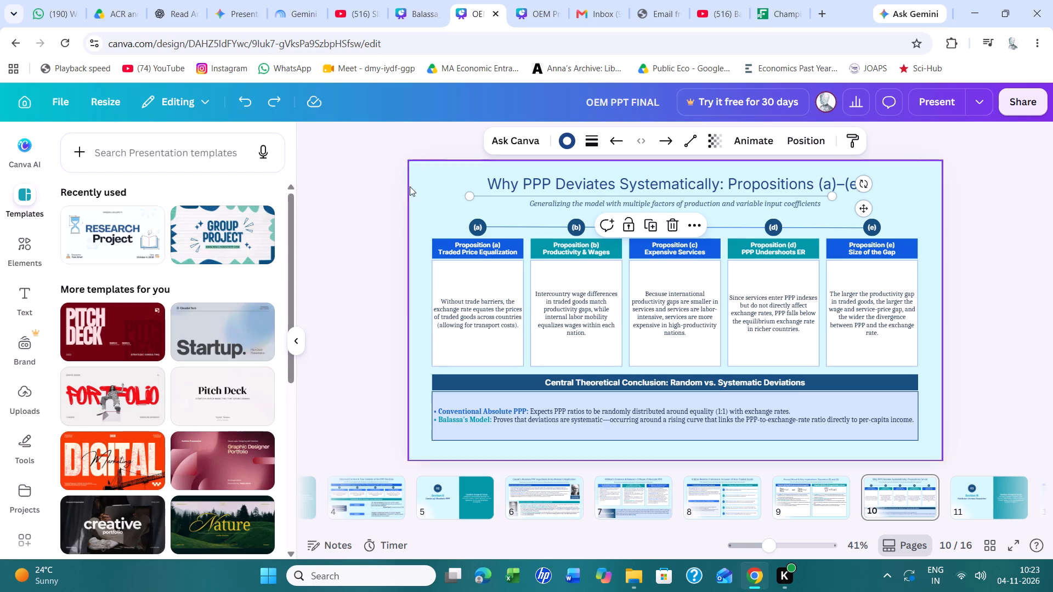
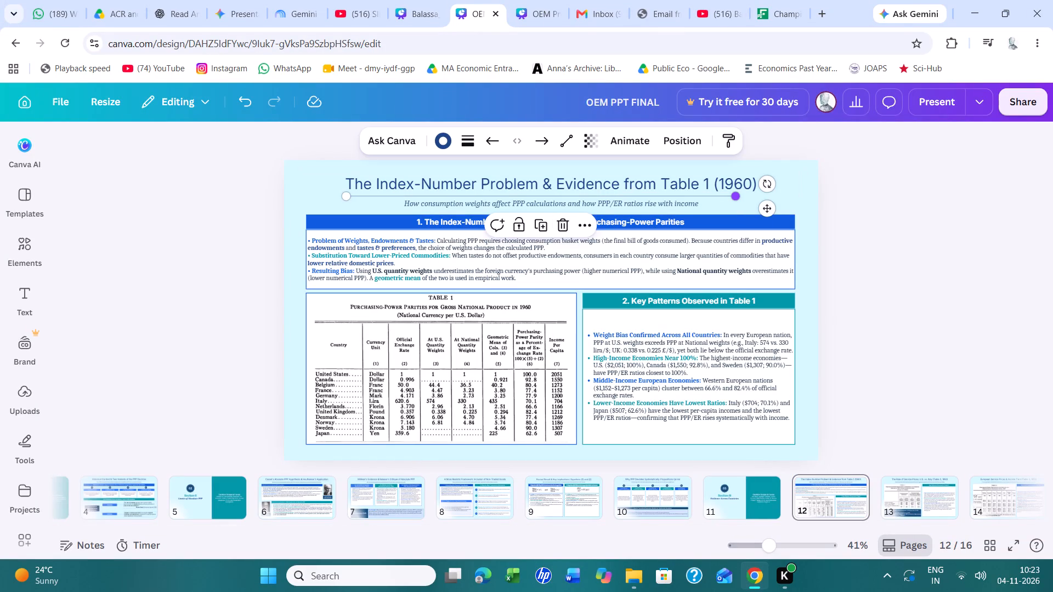
Lengthen the divider line beneath slide 12's title so its right end aligns with the end of the title text.
{"action": "left_click_drag", "start_coordinate": [735, 198], "coordinate": [755, 198]}
Go to slide 13 and select the divider line beneath its title.
{"action": "left_click", "coordinate": [895, 496]}
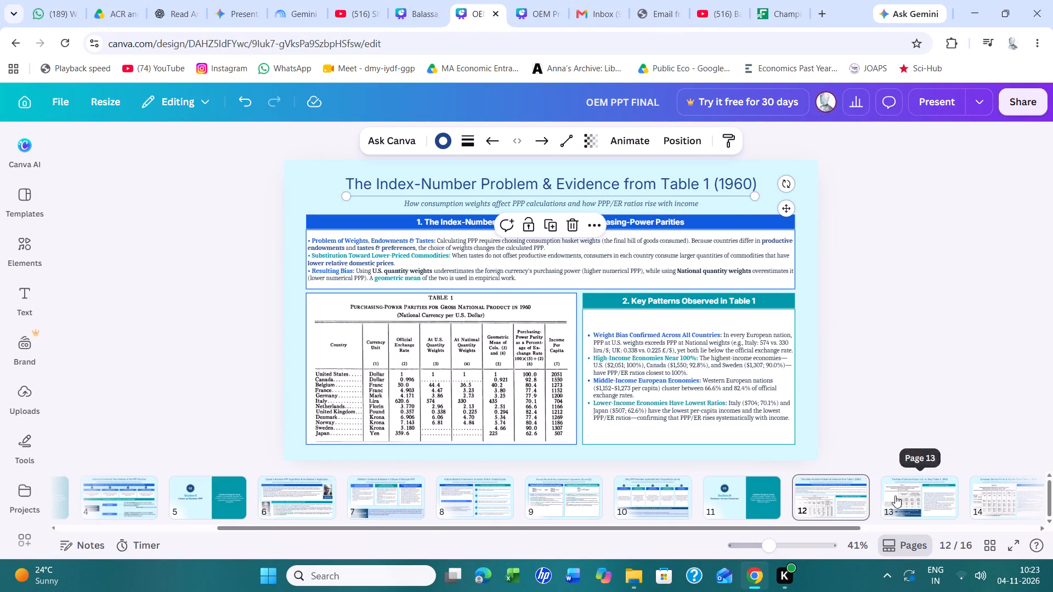
{"action": "left_click", "coordinate": [656, 195]}
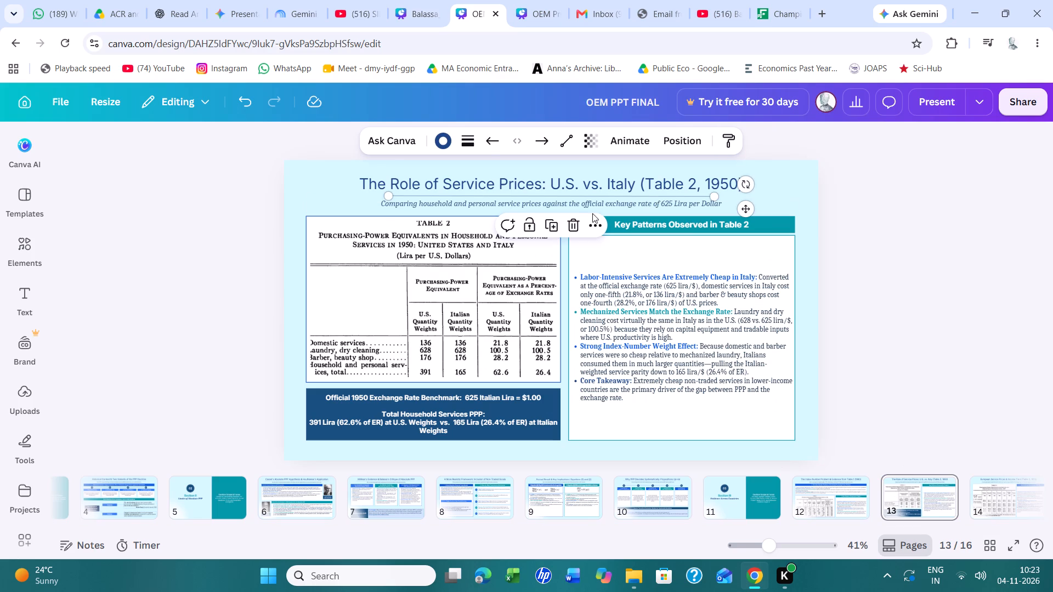
Replace the line beneath slide 13's title with the copied underline.
{"action": "left_click", "coordinate": [580, 220]}
{"action": "key", "text": "ctrl+v"}
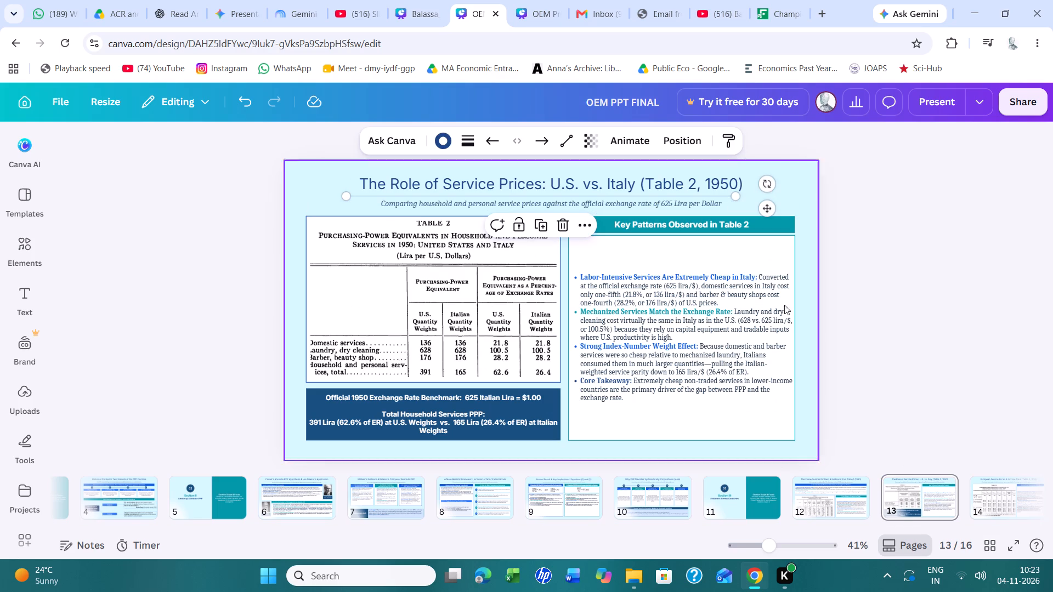
Replace the line beneath the European Service Prices title on slide 14 with the copied underline.
{"action": "left_click", "coordinate": [998, 510]}
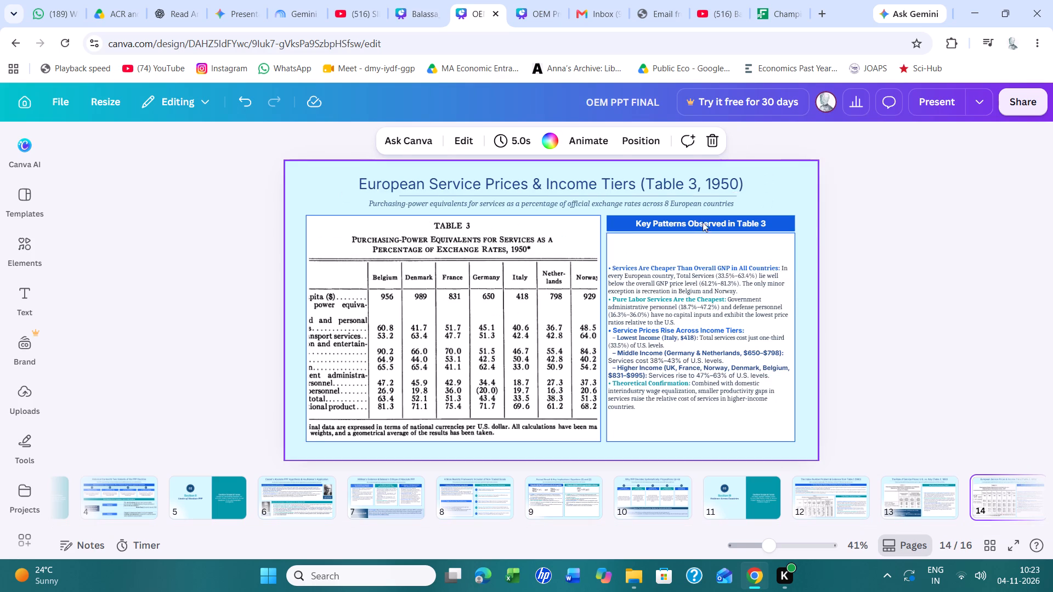
{"action": "left_click", "coordinate": [707, 198]}
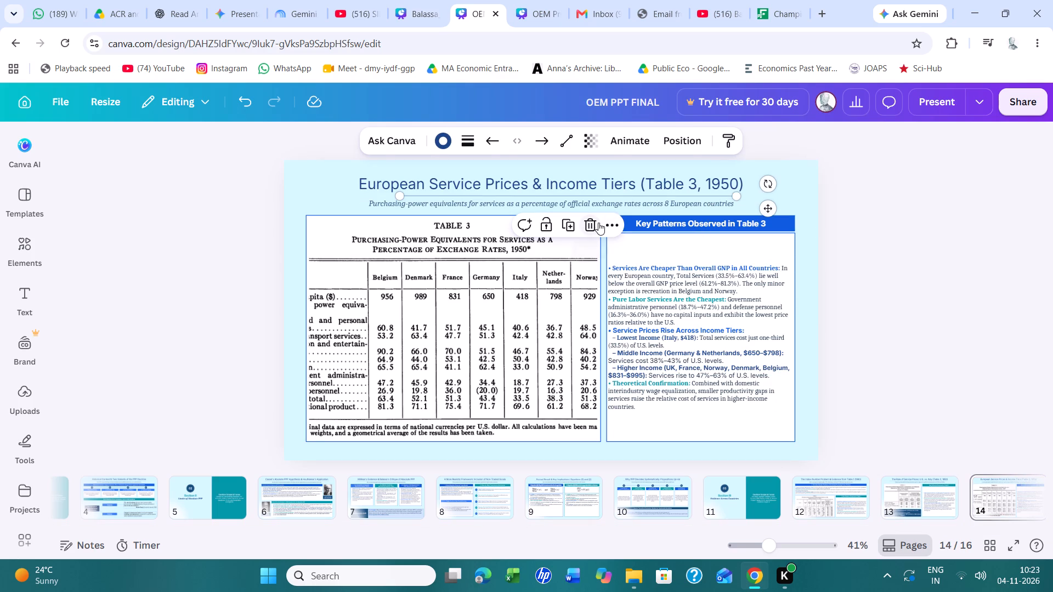
{"action": "left_click", "coordinate": [598, 223]}
{"action": "key", "text": "ctrl+v"}
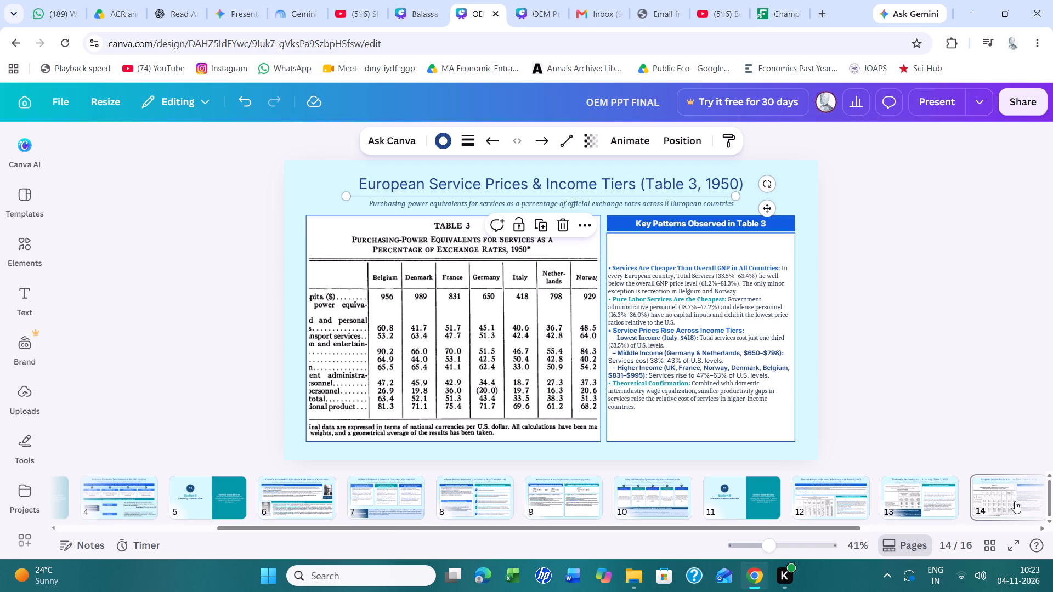
Replace the line beneath the Figure 1 title on slide 15 with the copied underline.
{"action": "scroll", "coordinate": [964, 500], "scroll_direction": "left", "scroll_amount": 3}
{"action": "left_click", "coordinate": [797, 483]}
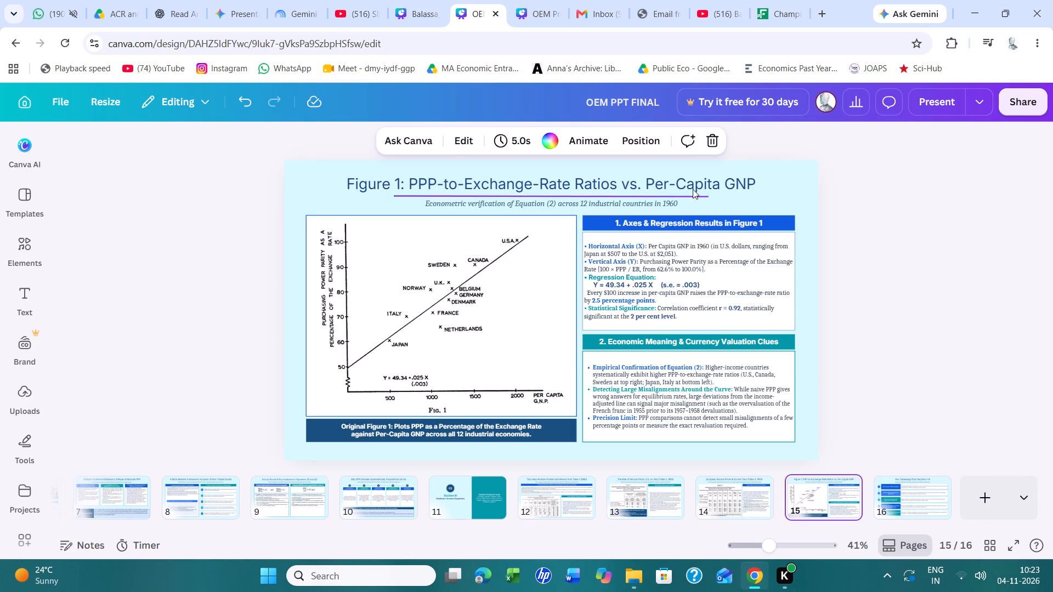
{"action": "left_click", "coordinate": [686, 192]}
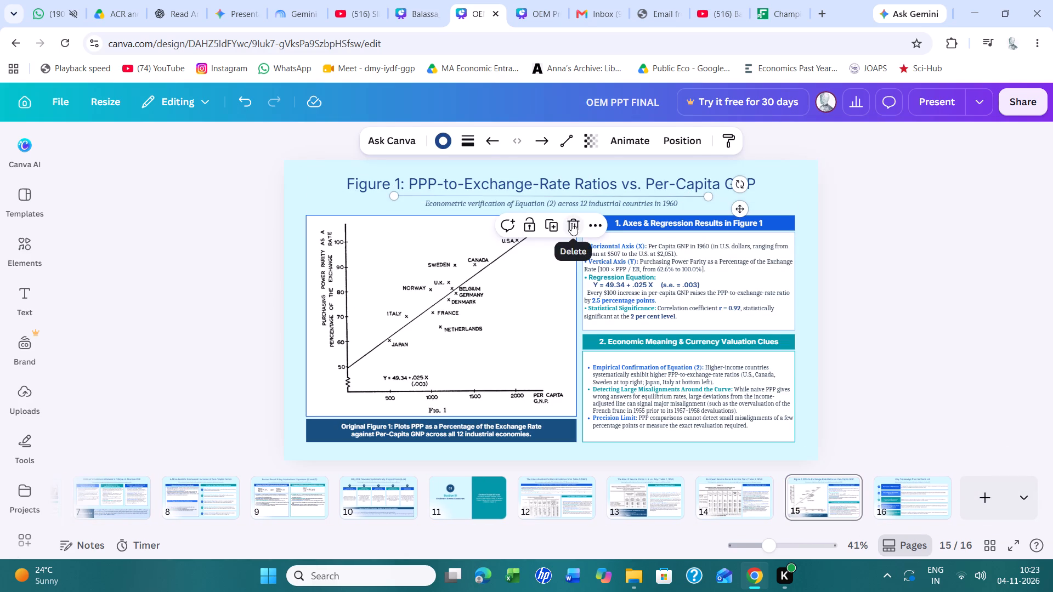
{"action": "left_click", "coordinate": [571, 223]}
{"action": "key", "text": "ctrl+v"}
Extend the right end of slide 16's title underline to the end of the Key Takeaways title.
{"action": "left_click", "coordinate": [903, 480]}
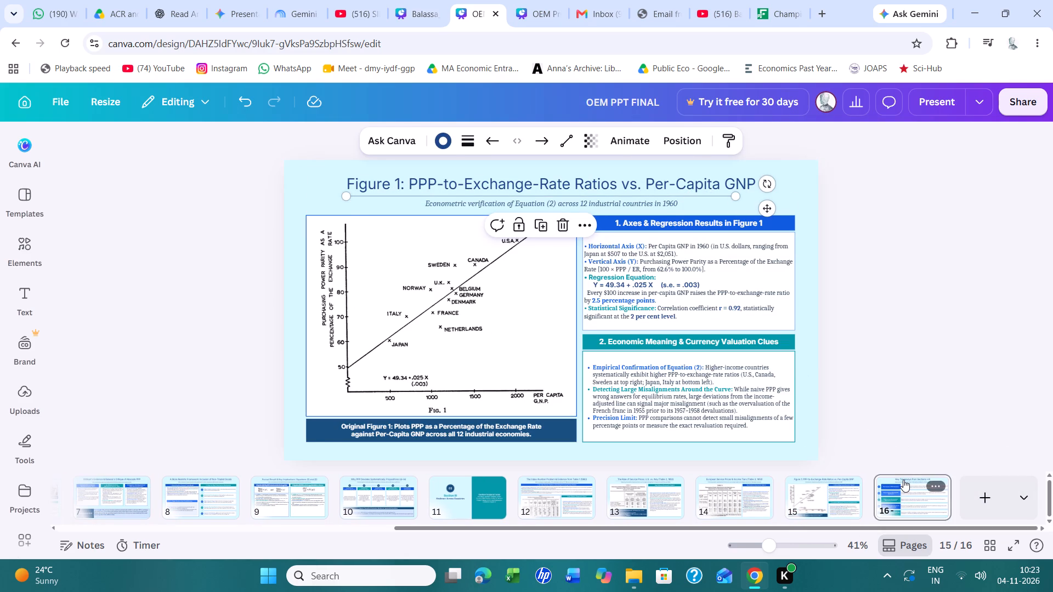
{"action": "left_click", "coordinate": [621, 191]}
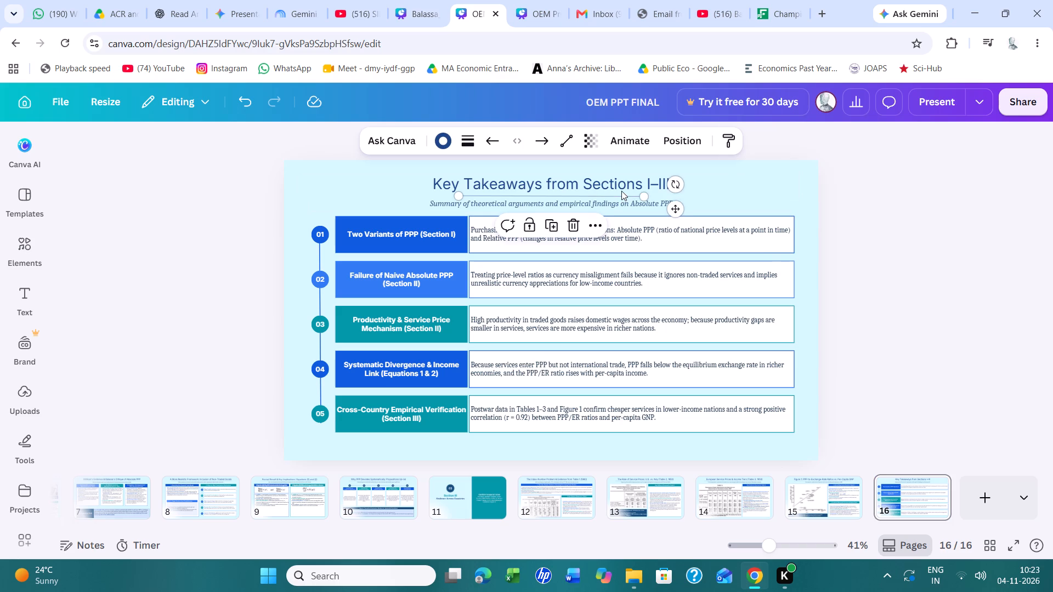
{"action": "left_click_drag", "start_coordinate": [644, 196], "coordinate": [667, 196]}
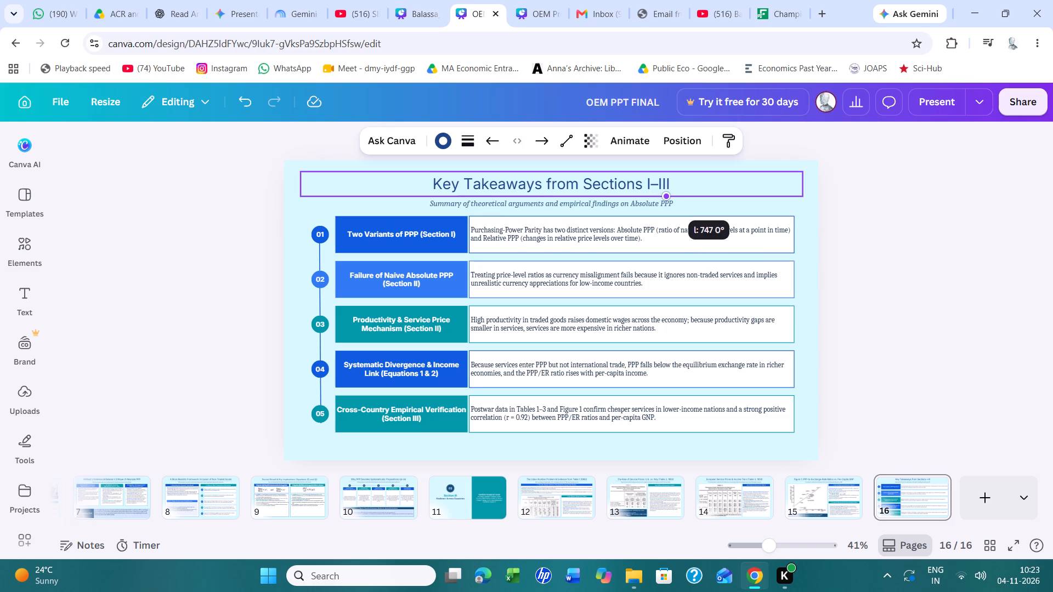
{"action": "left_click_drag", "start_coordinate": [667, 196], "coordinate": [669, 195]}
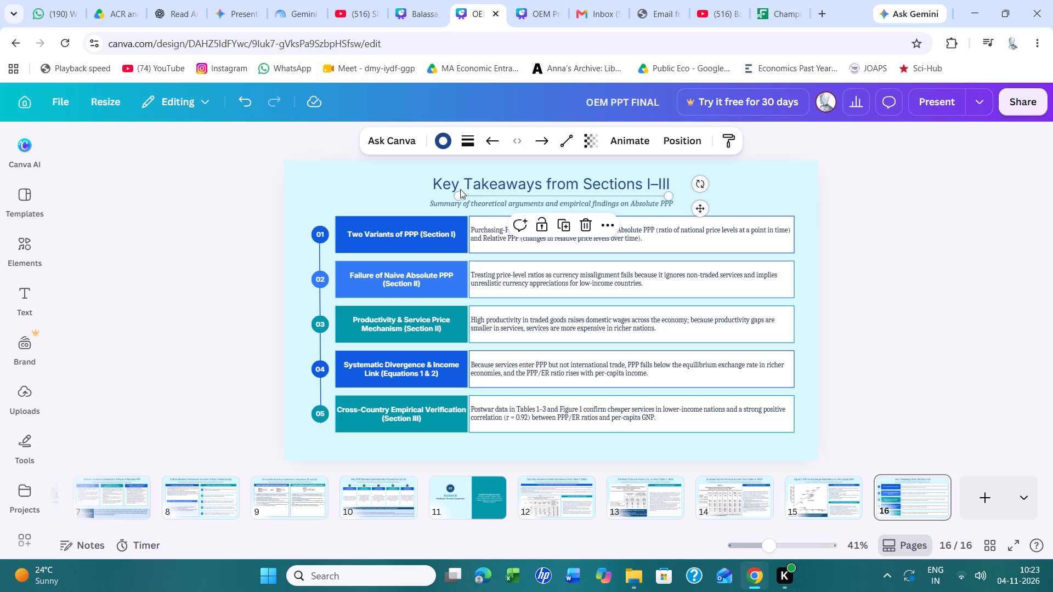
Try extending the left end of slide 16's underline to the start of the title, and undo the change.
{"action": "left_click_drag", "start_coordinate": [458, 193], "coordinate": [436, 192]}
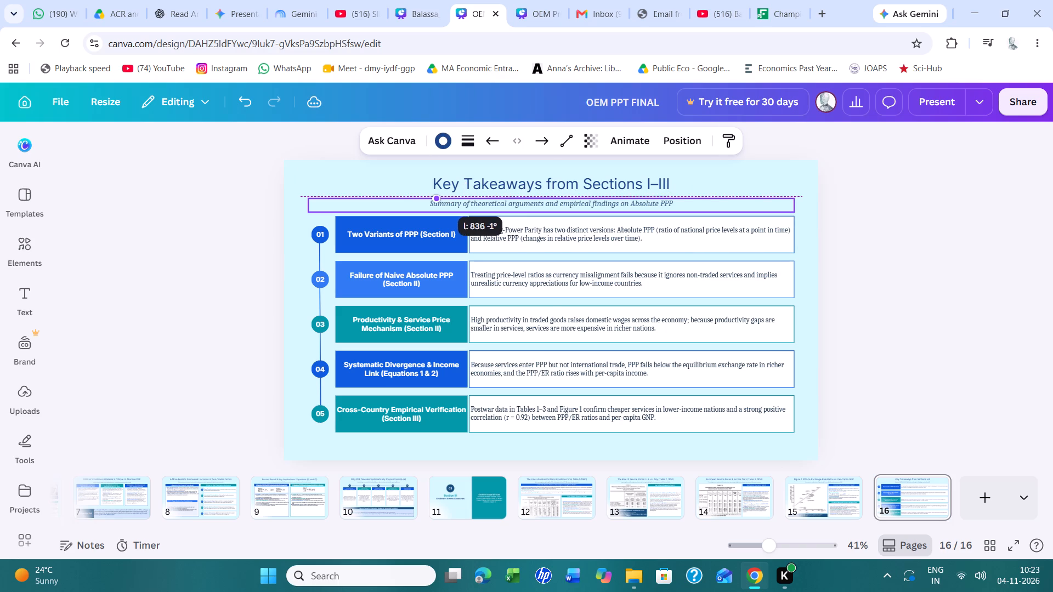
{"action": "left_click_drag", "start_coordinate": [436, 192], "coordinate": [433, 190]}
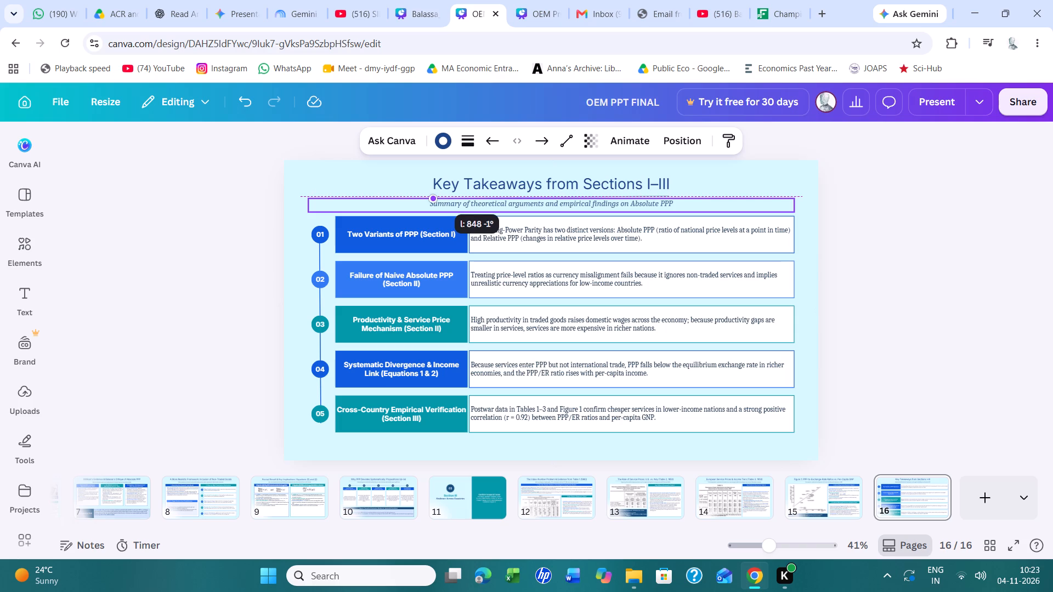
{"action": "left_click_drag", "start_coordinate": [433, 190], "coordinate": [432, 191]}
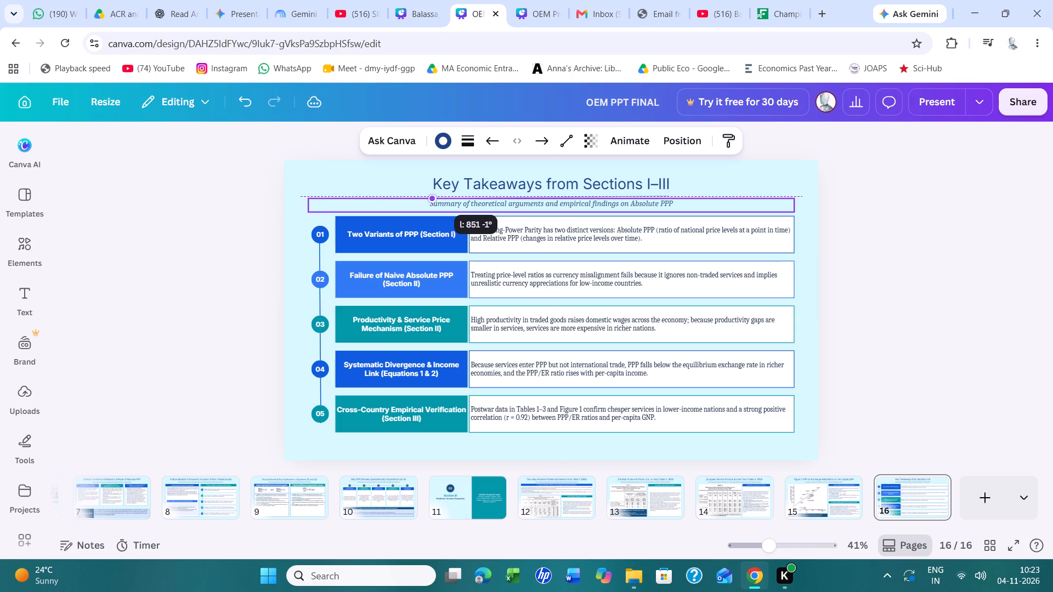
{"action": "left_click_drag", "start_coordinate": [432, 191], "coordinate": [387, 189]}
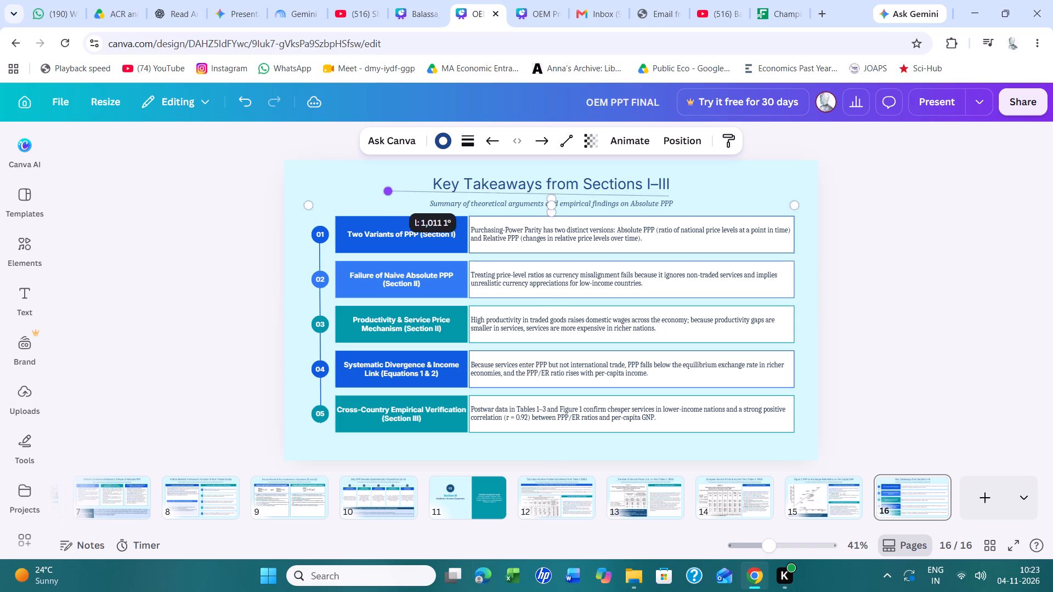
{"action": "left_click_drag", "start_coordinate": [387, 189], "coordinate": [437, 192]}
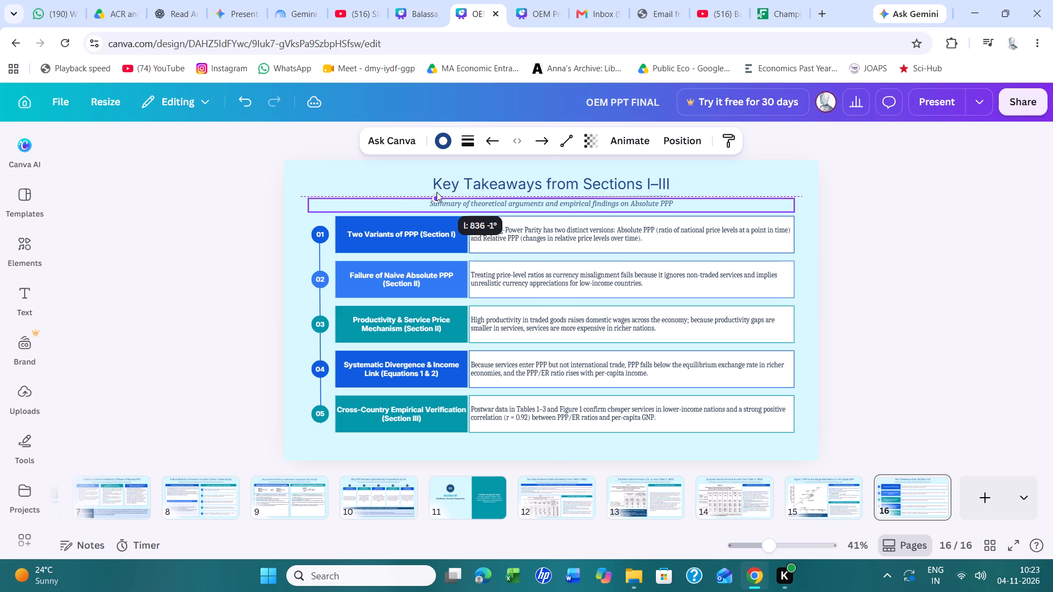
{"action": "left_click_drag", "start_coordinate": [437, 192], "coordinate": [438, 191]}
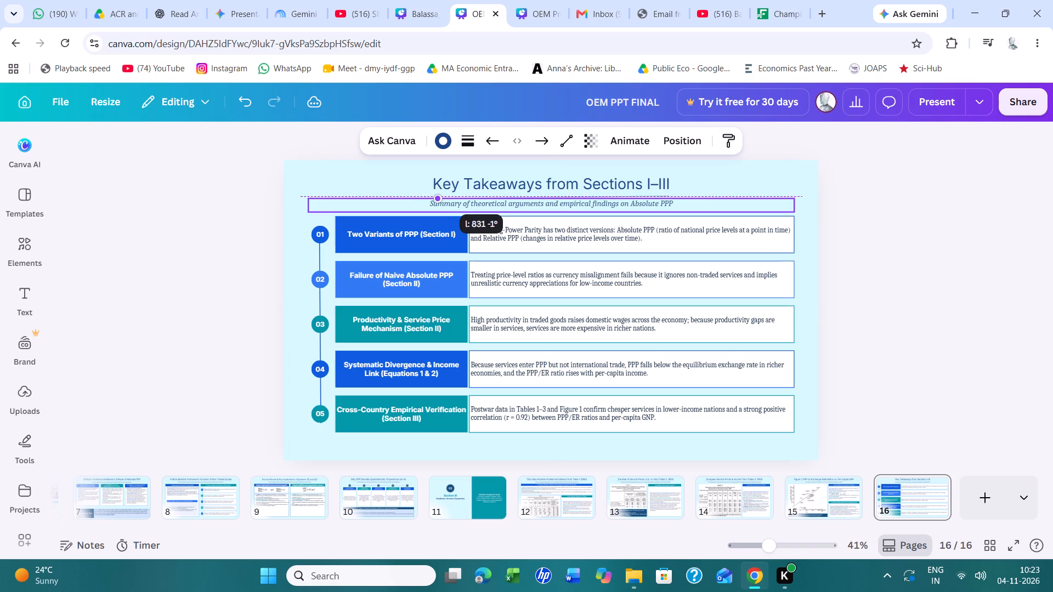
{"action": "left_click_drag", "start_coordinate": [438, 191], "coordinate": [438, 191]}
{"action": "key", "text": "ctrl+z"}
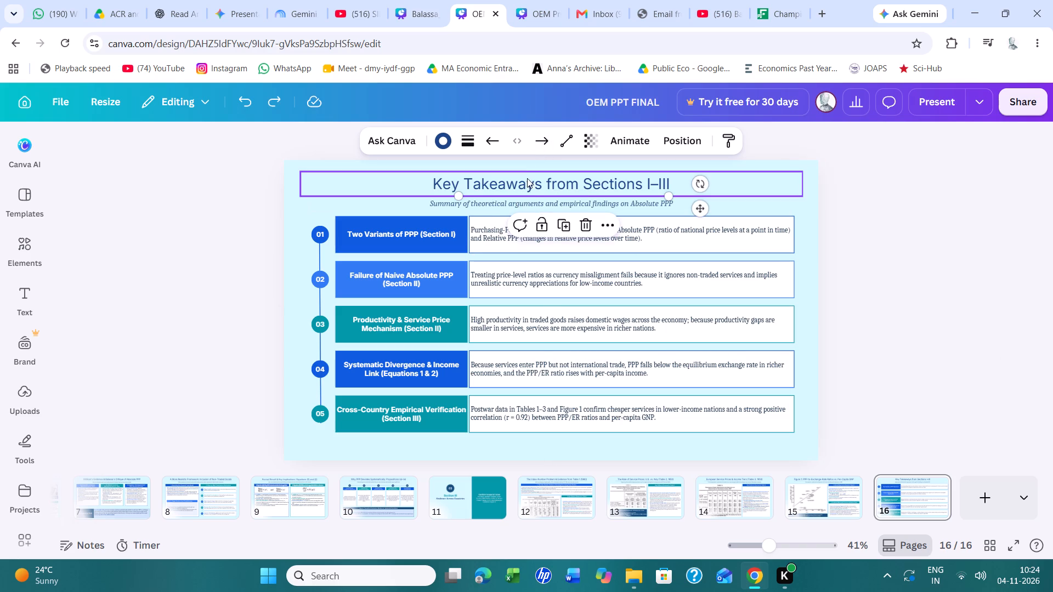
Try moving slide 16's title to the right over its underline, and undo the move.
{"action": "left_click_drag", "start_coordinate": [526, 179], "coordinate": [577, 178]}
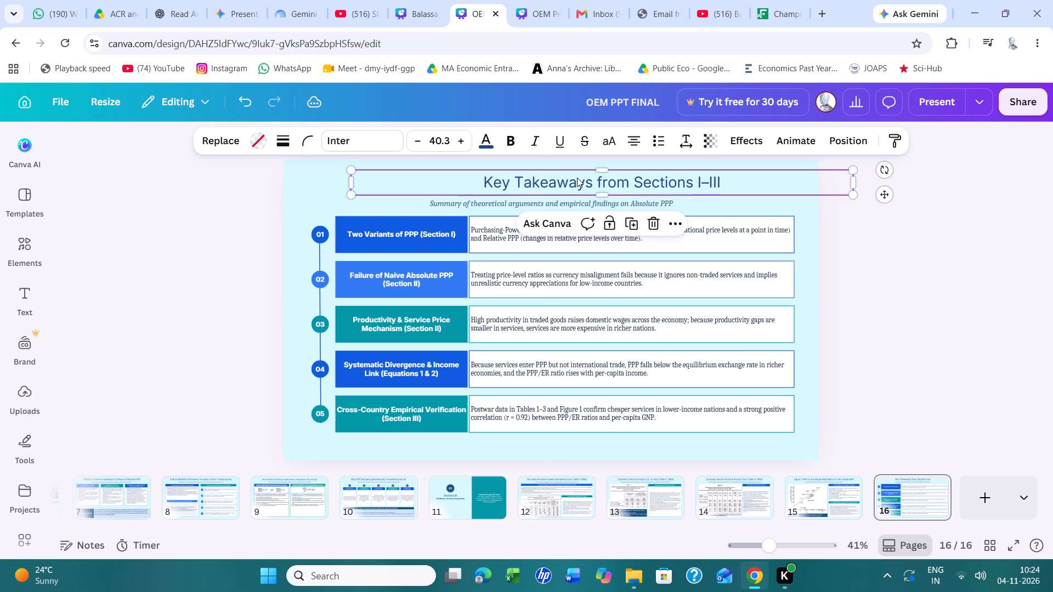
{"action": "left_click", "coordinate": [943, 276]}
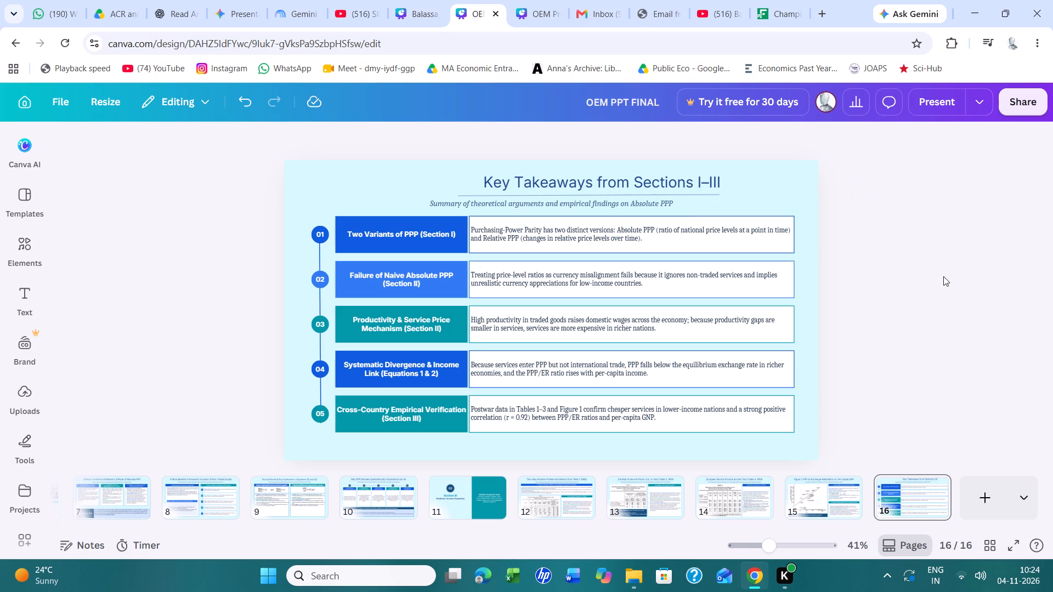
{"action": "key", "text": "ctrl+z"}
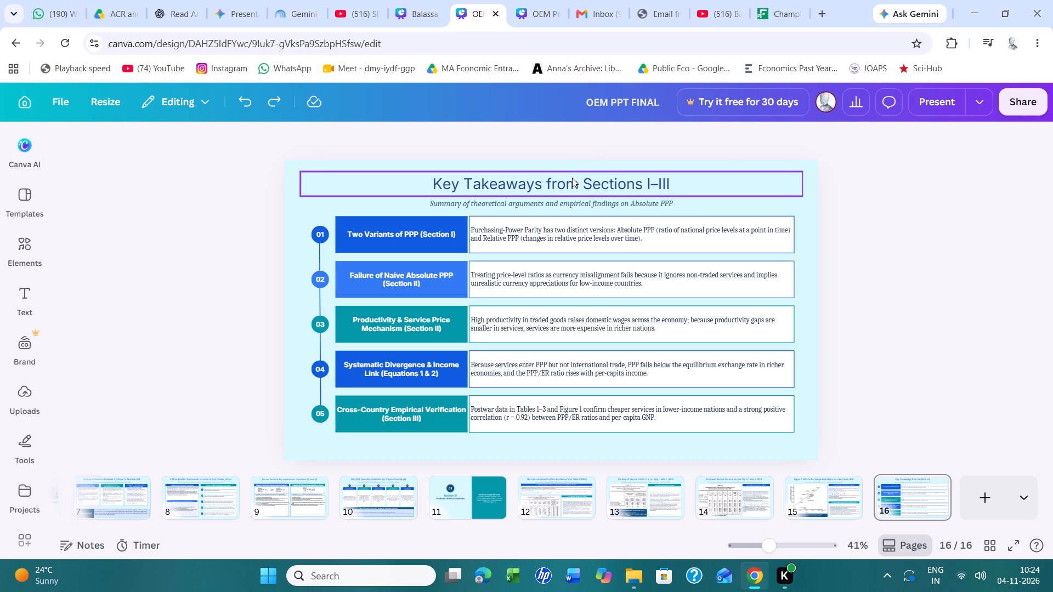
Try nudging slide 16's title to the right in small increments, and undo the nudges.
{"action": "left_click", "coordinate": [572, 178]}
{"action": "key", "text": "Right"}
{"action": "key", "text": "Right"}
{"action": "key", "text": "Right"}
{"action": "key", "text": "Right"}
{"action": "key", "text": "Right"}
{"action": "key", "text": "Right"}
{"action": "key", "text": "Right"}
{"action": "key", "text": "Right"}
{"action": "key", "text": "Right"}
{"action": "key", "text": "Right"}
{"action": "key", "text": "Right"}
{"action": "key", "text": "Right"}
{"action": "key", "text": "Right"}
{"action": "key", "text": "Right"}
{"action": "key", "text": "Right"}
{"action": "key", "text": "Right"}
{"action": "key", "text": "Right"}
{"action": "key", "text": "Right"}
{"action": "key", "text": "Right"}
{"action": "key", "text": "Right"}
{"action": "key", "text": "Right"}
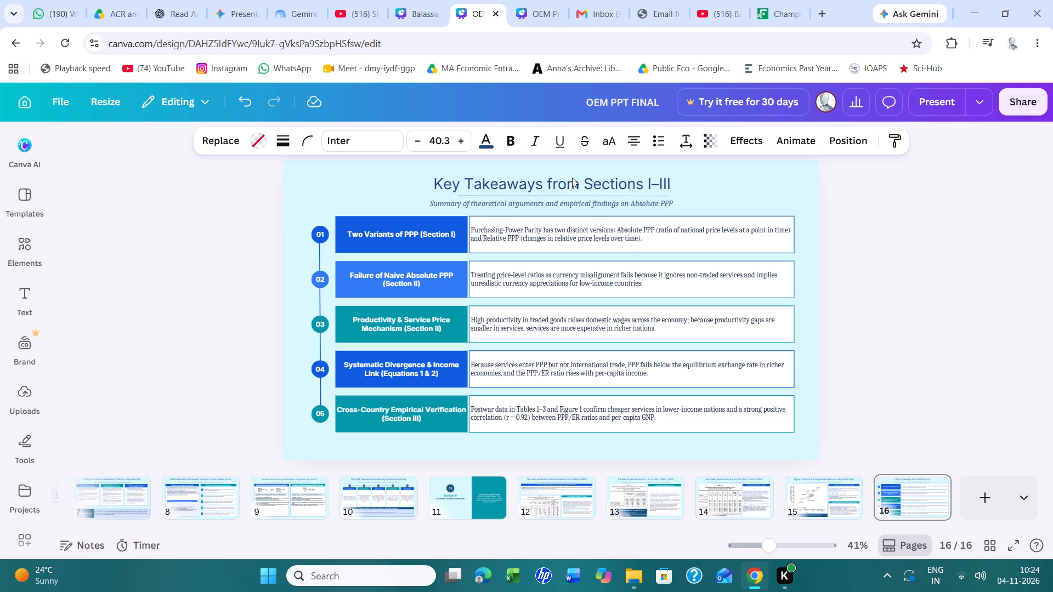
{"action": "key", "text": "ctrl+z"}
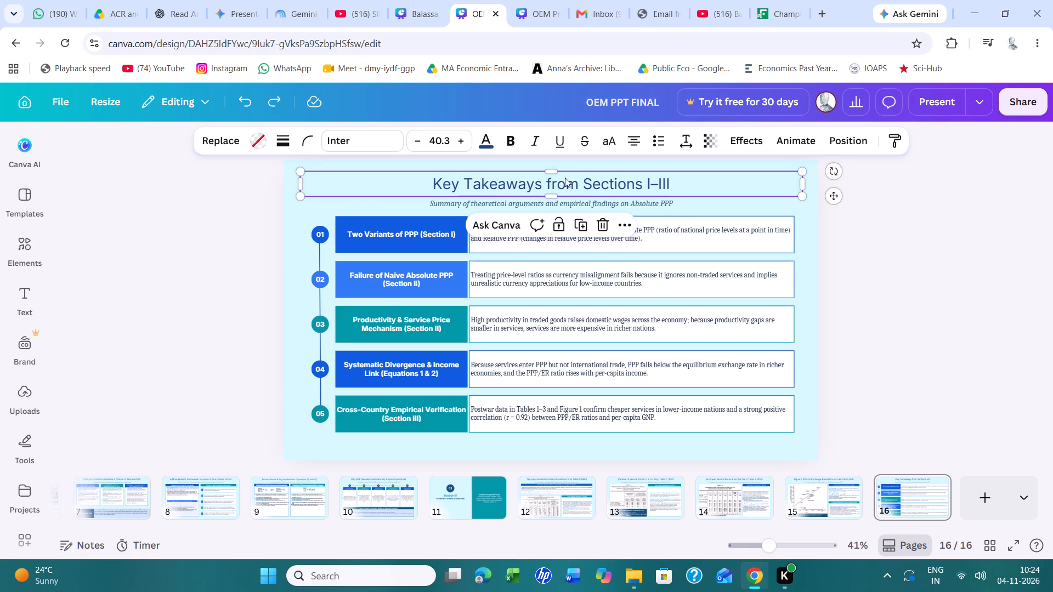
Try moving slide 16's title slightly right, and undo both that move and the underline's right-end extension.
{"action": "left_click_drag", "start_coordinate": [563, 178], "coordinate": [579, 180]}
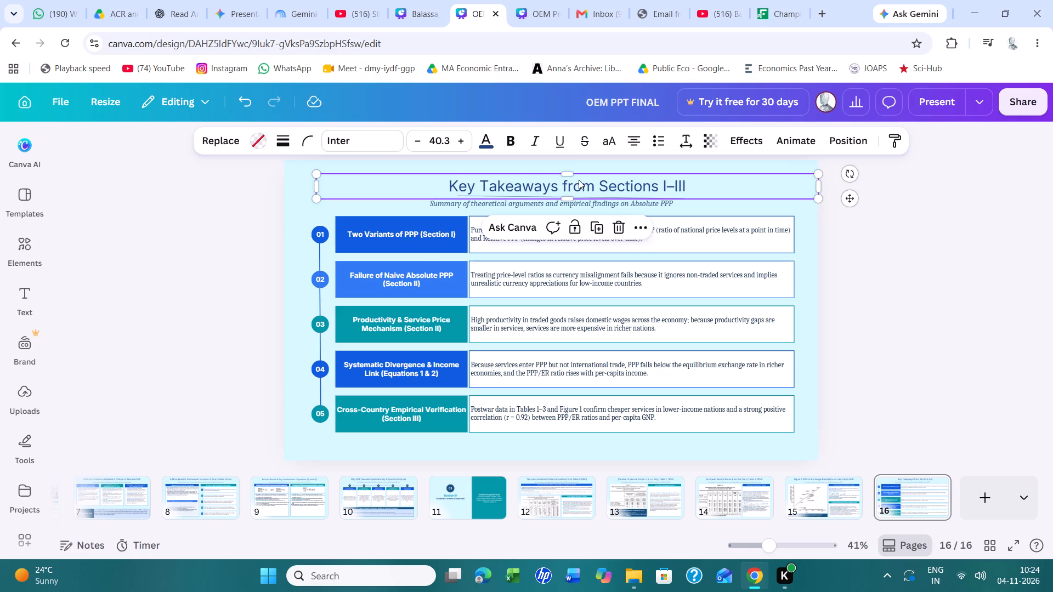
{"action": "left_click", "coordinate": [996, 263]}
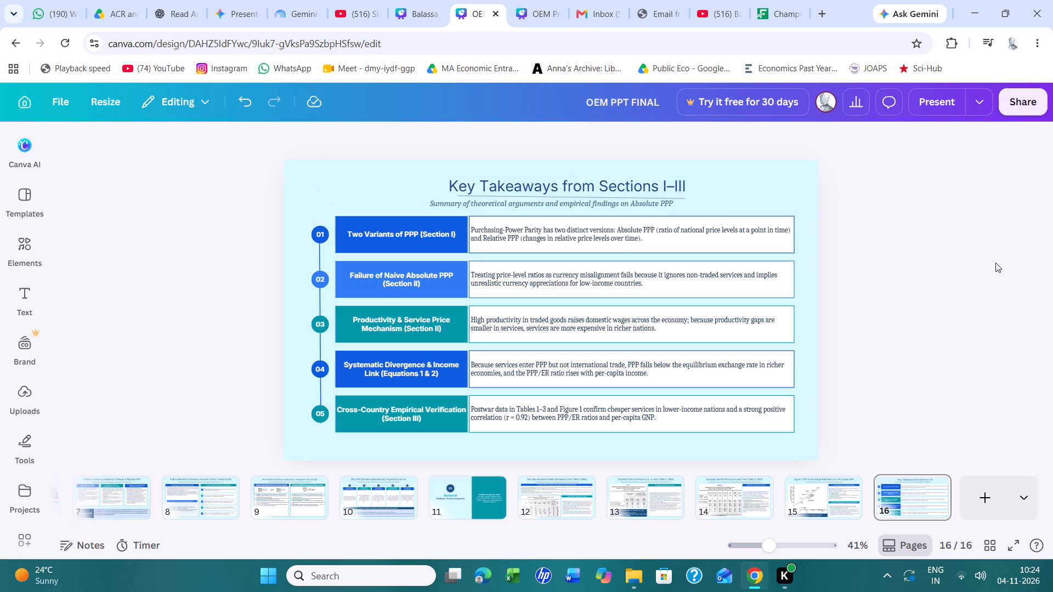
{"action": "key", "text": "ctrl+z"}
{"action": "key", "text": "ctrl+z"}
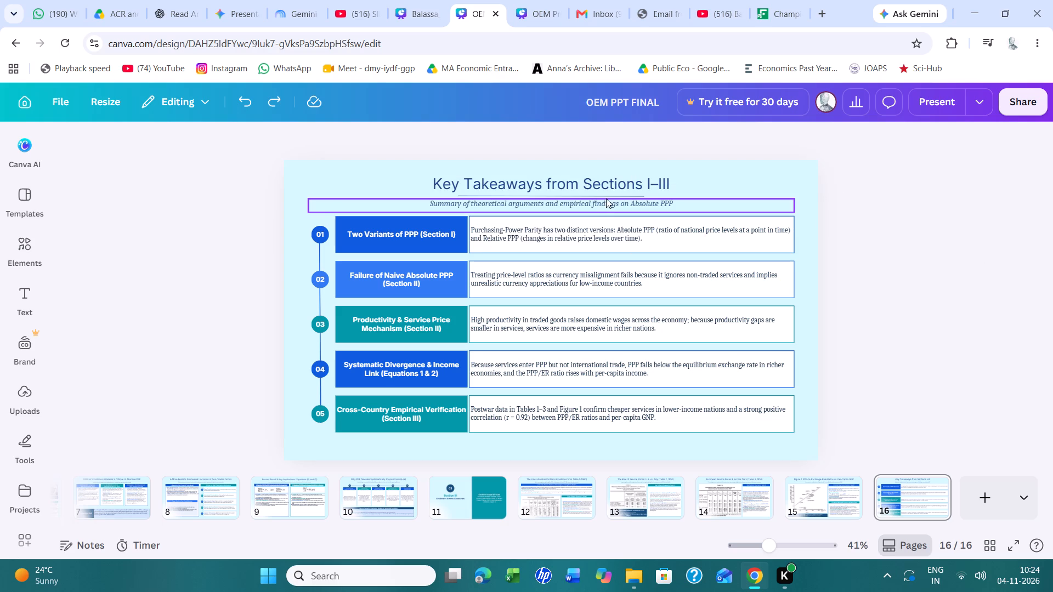
Shift slide 16's underline left to start under the title's first letter, and extend its right end to the title's end.
{"action": "left_click_drag", "start_coordinate": [606, 197], "coordinate": [583, 198]}
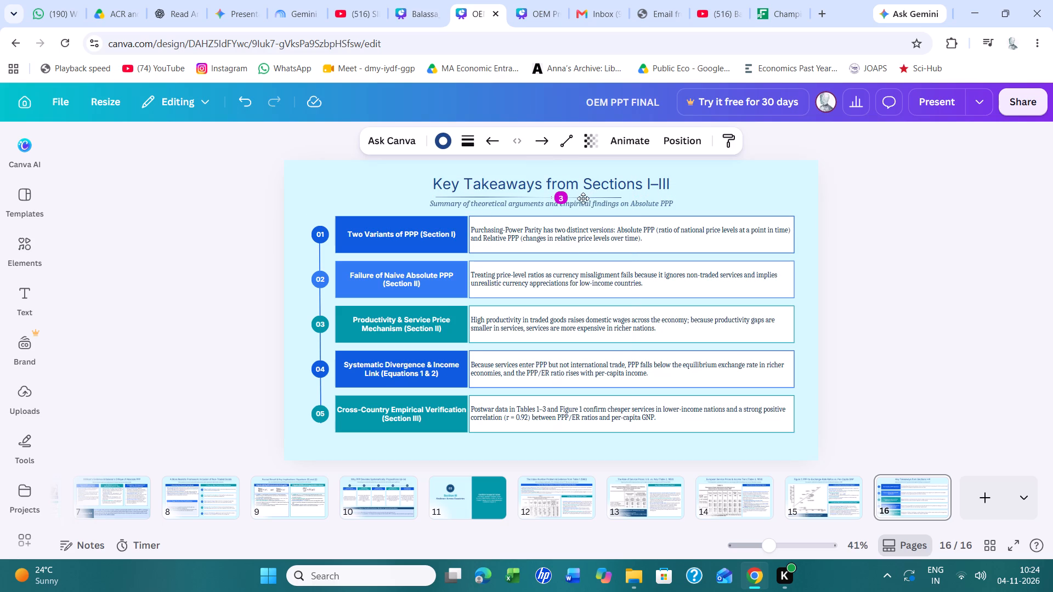
{"action": "left_click_drag", "start_coordinate": [583, 198], "coordinate": [580, 198]}
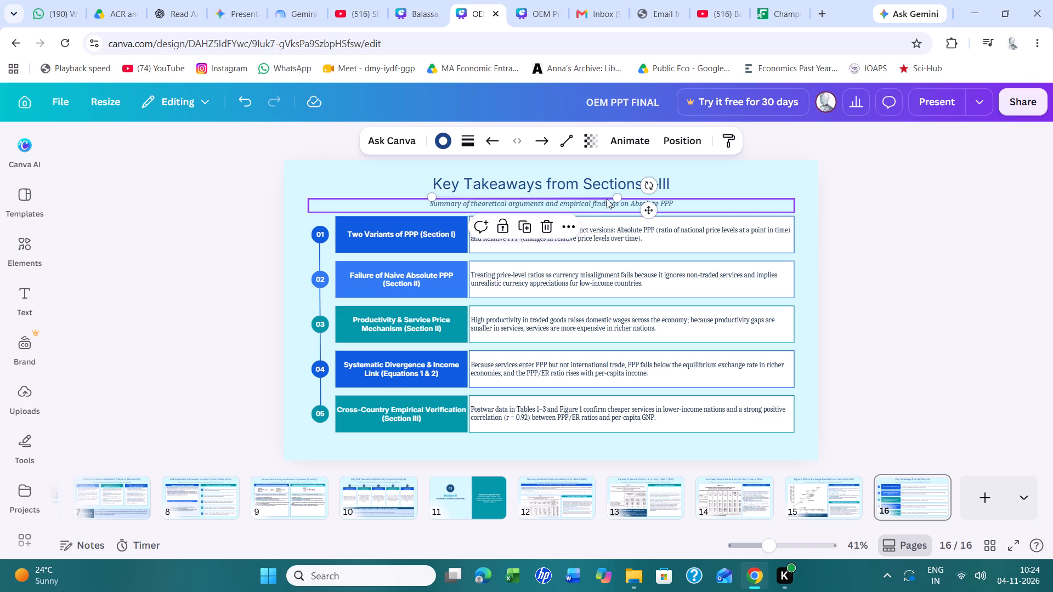
{"action": "left_click_drag", "start_coordinate": [613, 196], "coordinate": [658, 196]}
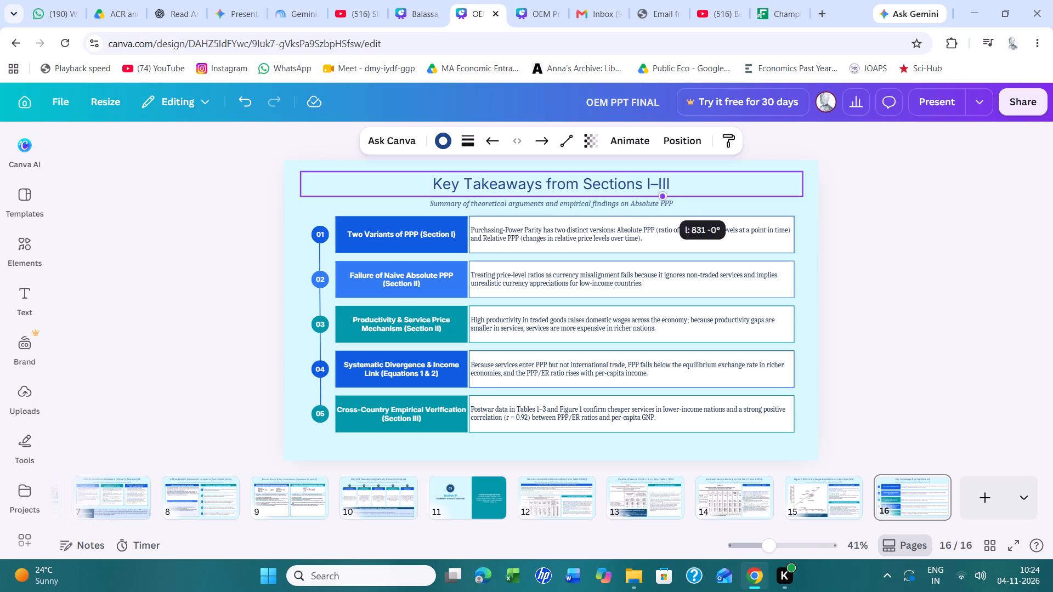
{"action": "left_click_drag", "start_coordinate": [658, 196], "coordinate": [665, 196]}
{"action": "left_click", "coordinate": [1041, 281]}
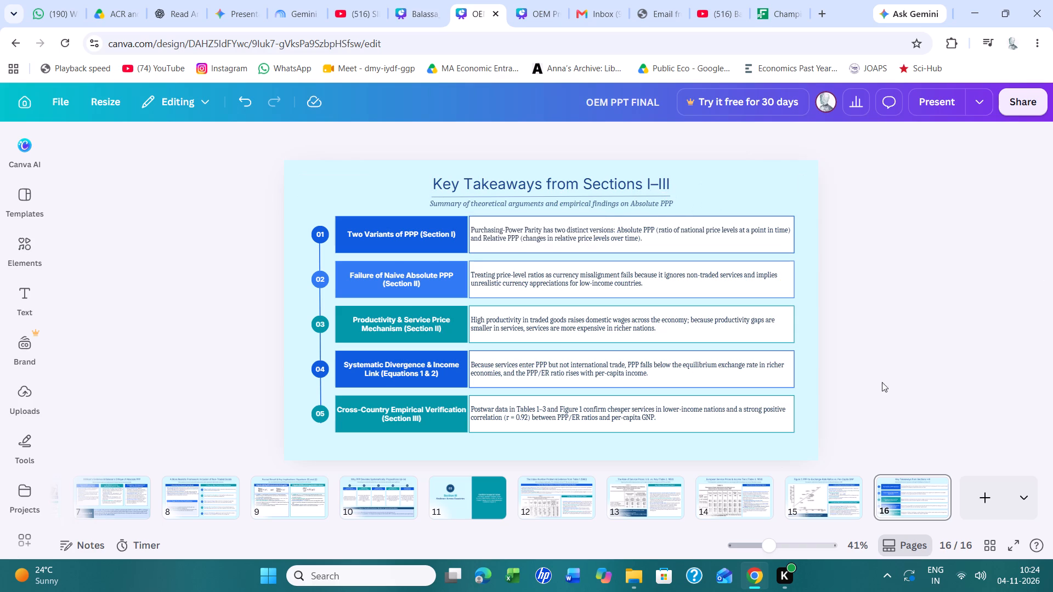
Extend the right end of slide 15's title underline to nearly the end of the Figure 1 title.
{"action": "left_click", "coordinate": [820, 494]}
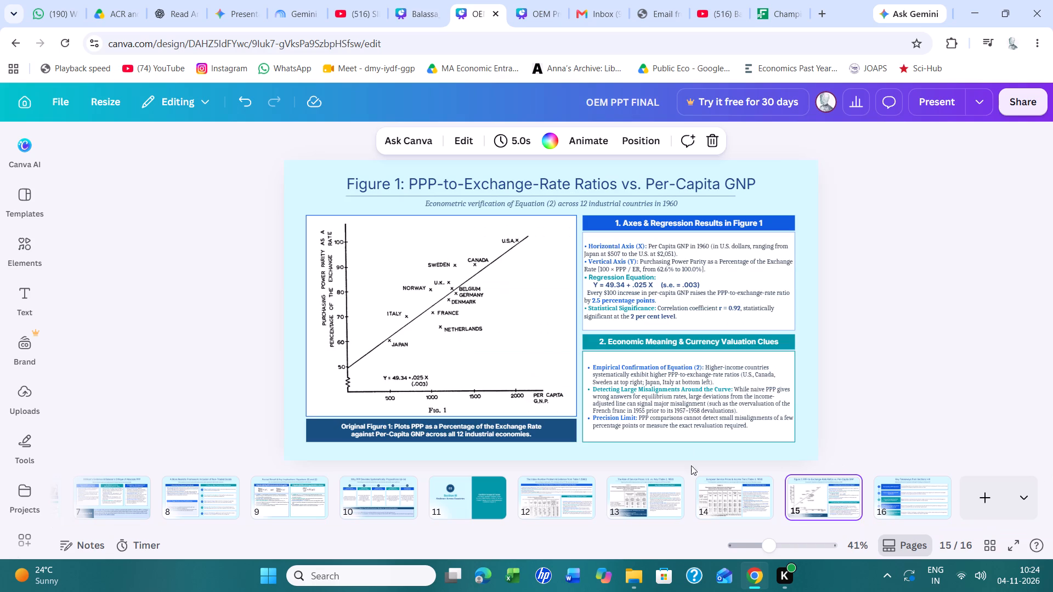
{"action": "left_click", "coordinate": [726, 195]}
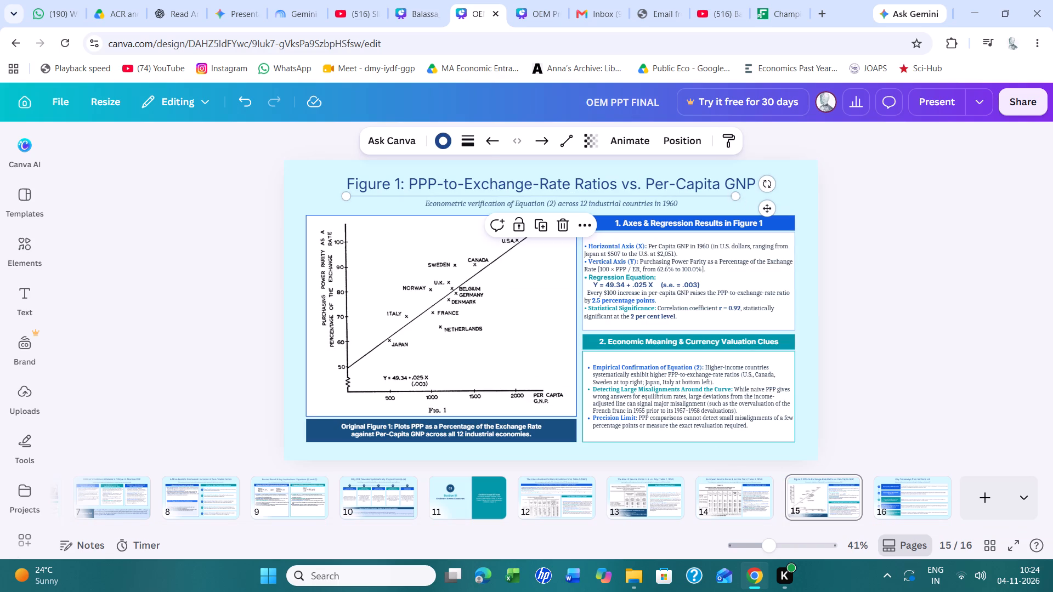
{"action": "left_click_drag", "start_coordinate": [735, 198], "coordinate": [751, 196]}
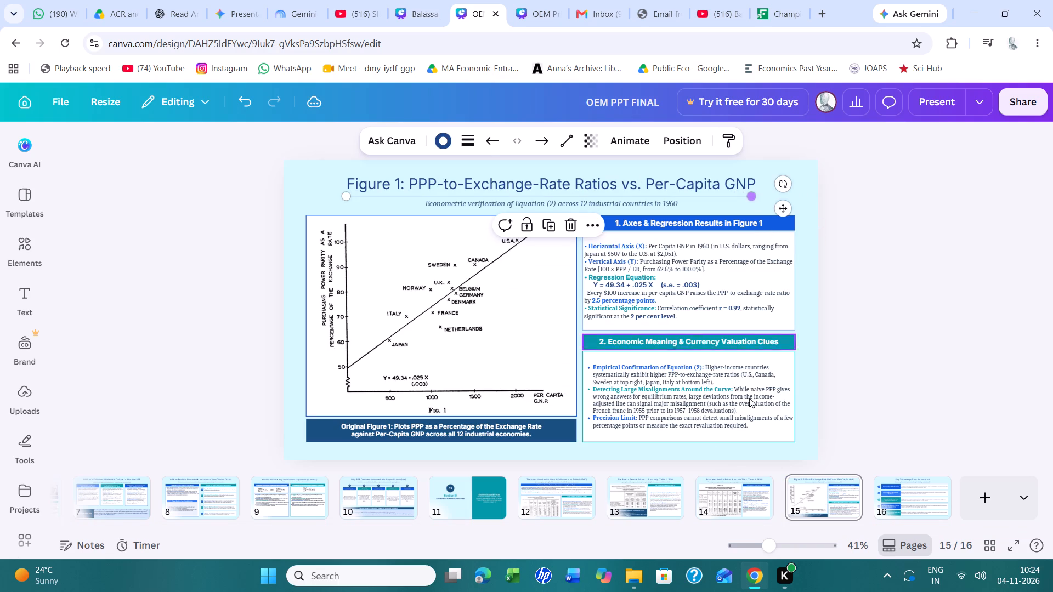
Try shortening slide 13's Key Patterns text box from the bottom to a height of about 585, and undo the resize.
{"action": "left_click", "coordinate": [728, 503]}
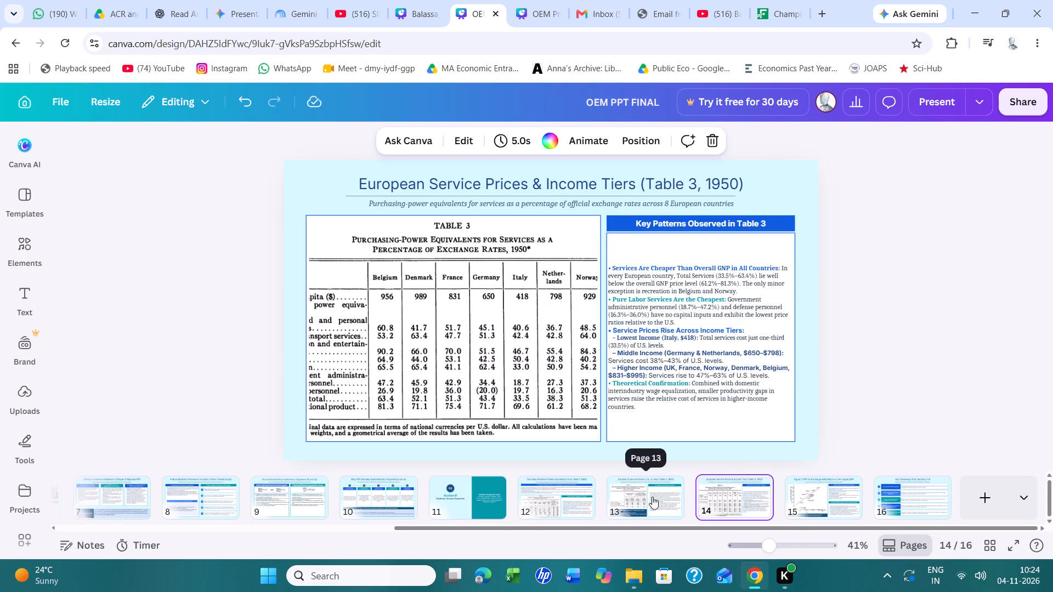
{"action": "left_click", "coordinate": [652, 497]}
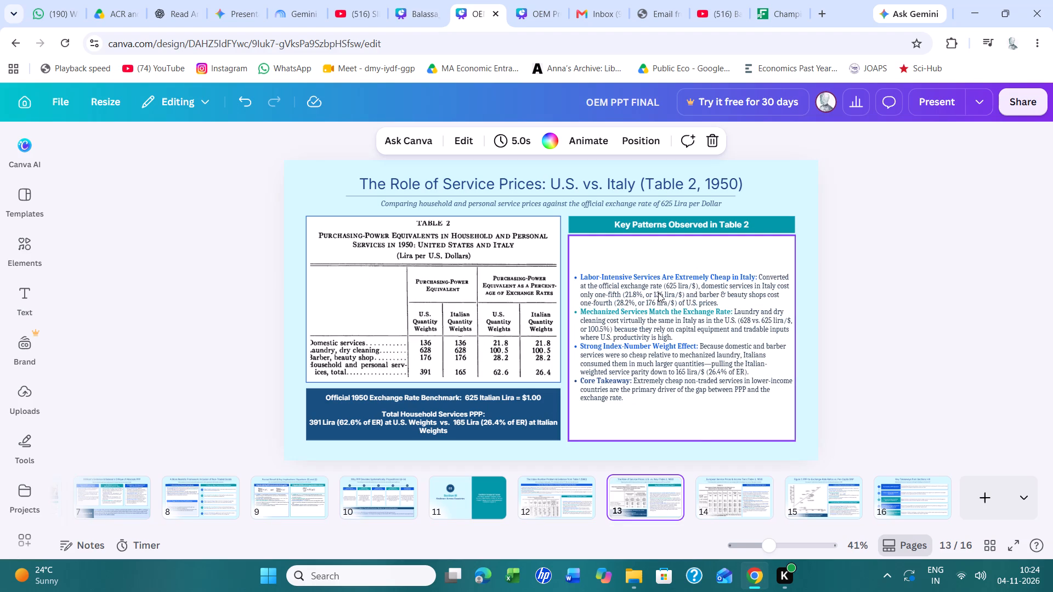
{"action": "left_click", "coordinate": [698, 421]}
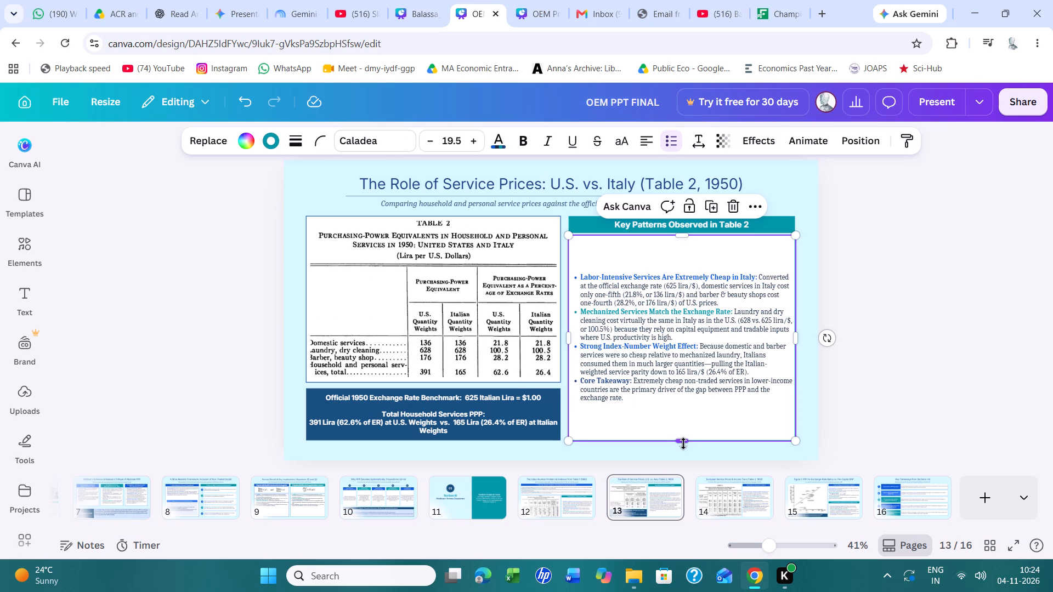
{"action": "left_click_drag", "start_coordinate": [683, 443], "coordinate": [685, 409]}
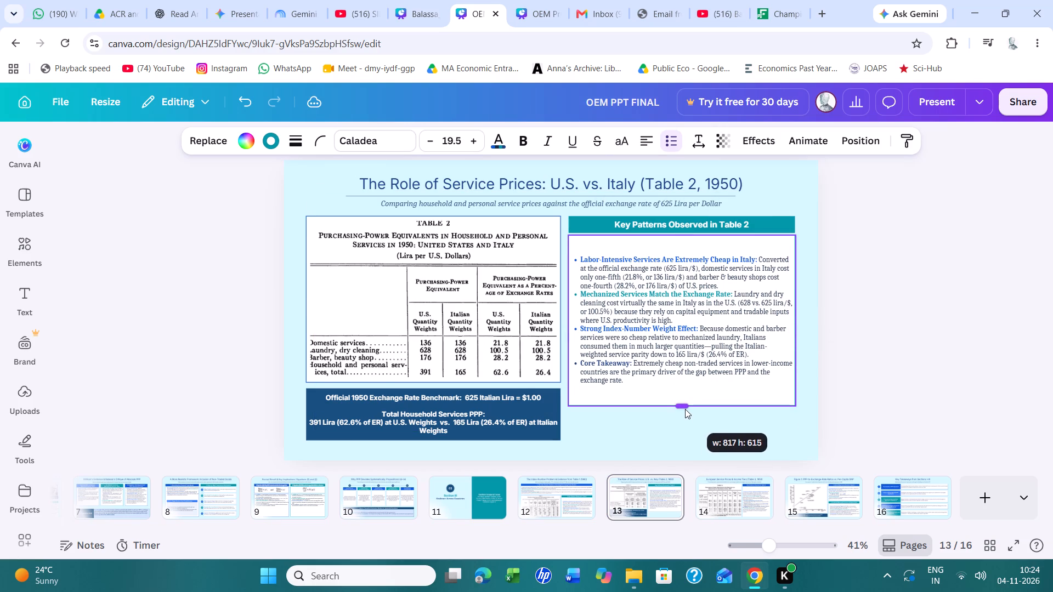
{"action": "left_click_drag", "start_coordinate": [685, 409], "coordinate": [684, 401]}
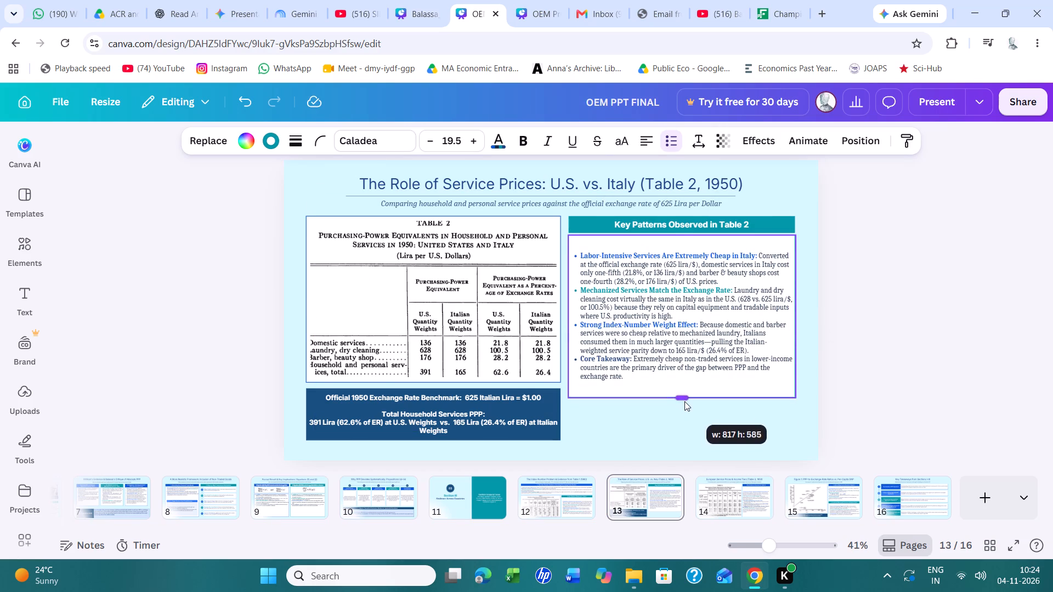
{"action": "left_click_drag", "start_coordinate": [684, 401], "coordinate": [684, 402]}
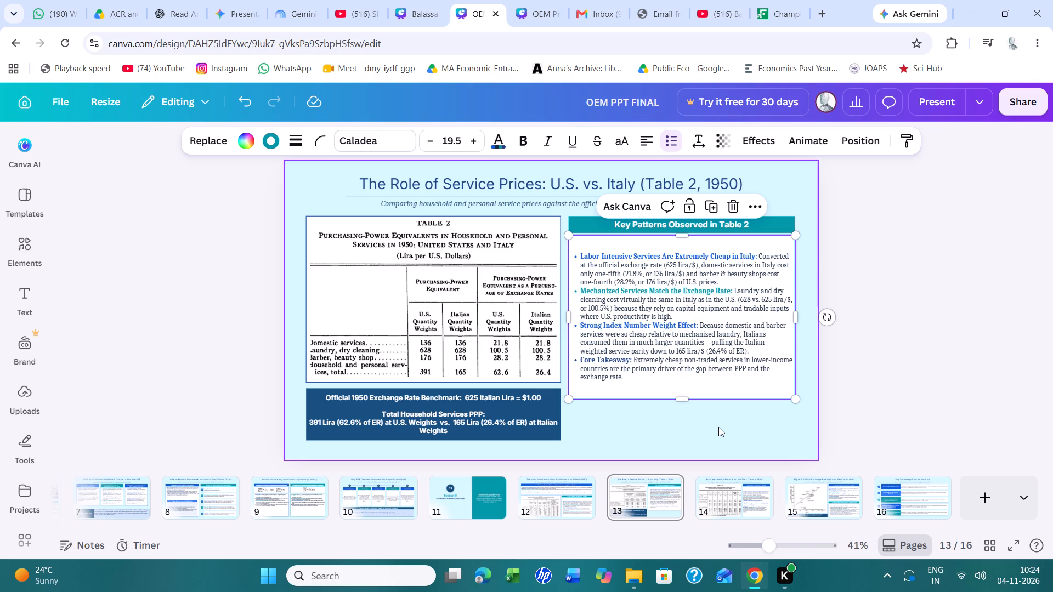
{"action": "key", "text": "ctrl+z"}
Set all the text in slide 13's Key Patterns box to size 22.5.
{"action": "triple_click", "coordinate": [613, 275]}
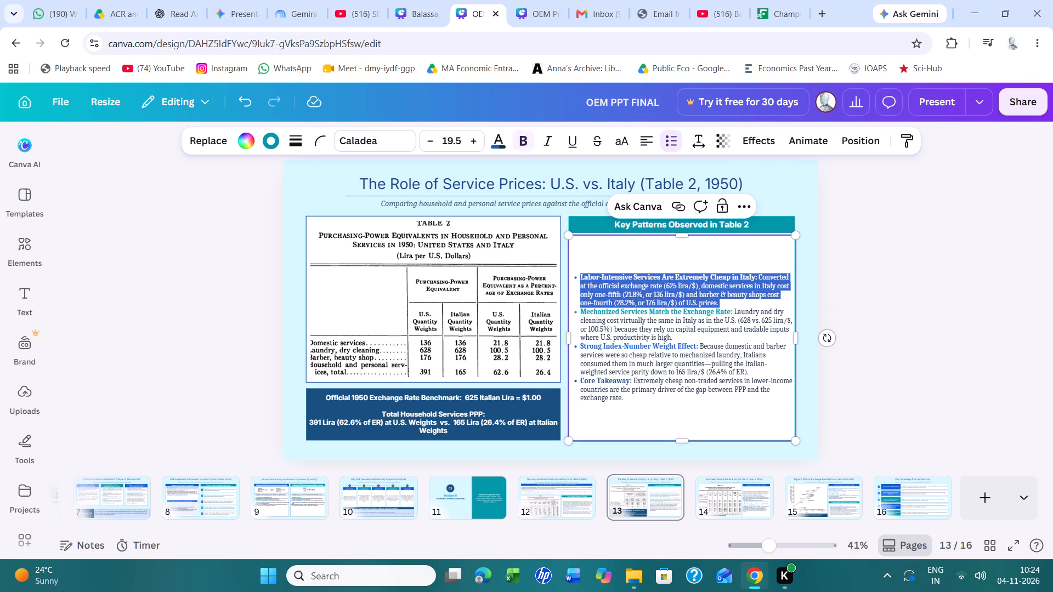
{"action": "key", "text": "ctrl+a"}
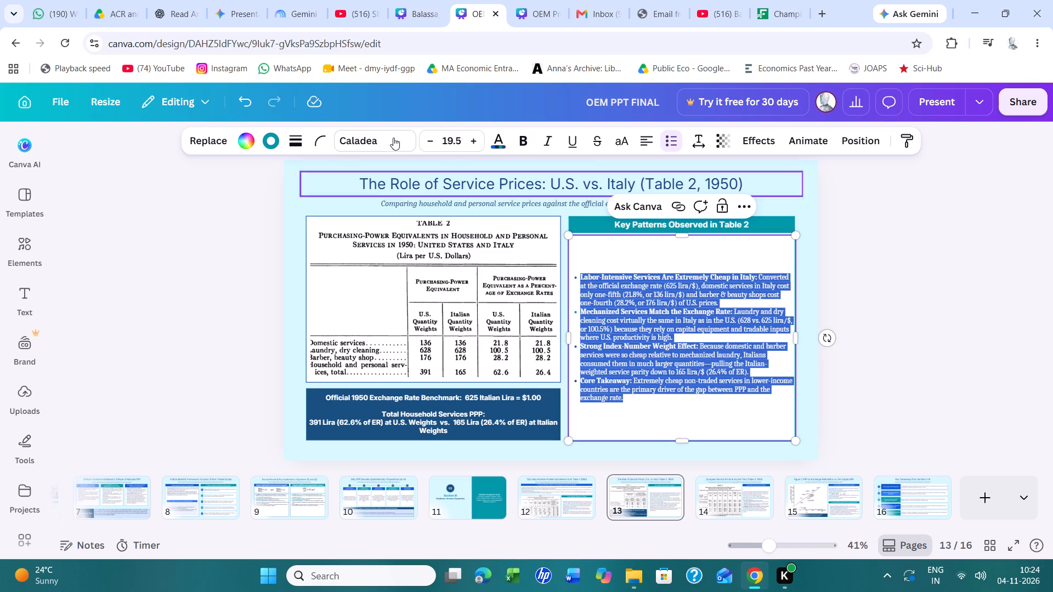
{"action": "double_click", "coordinate": [469, 145]}
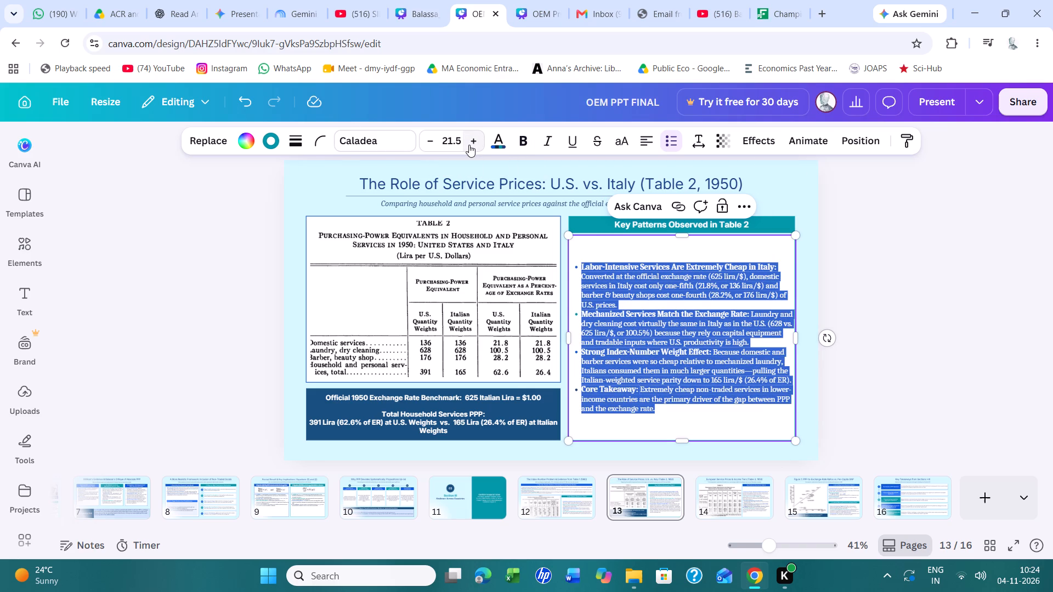
{"action": "left_click", "coordinate": [469, 145]}
Enlarge all the text in slide 14's Key Patterns box by three size increments, keeping its mixed fonts and sizes.
{"action": "left_click", "coordinate": [720, 491]}
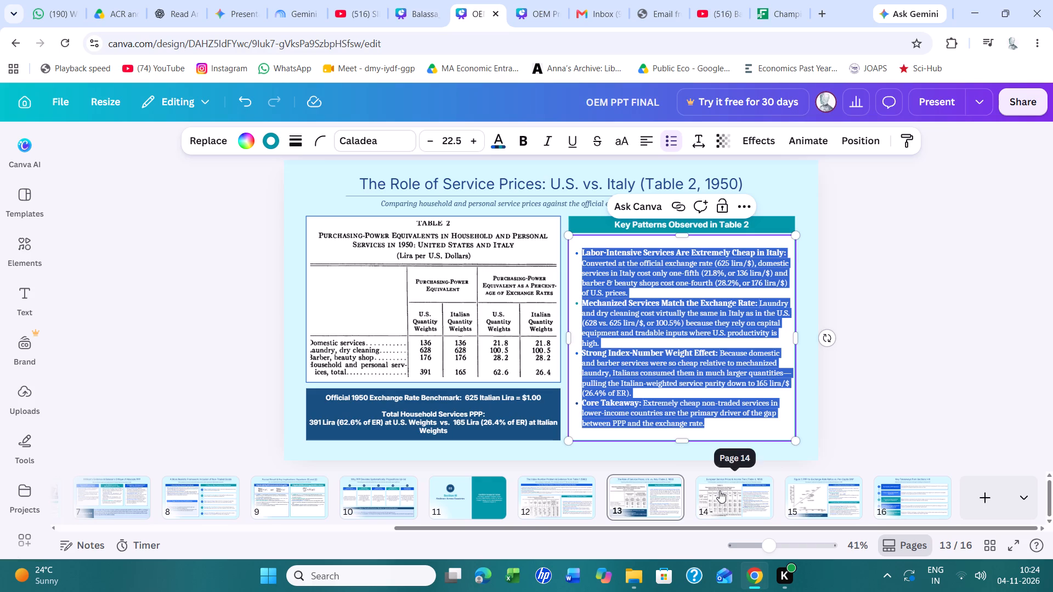
{"action": "left_click", "coordinate": [635, 340]}
{"action": "triple_click", "coordinate": [635, 340]}
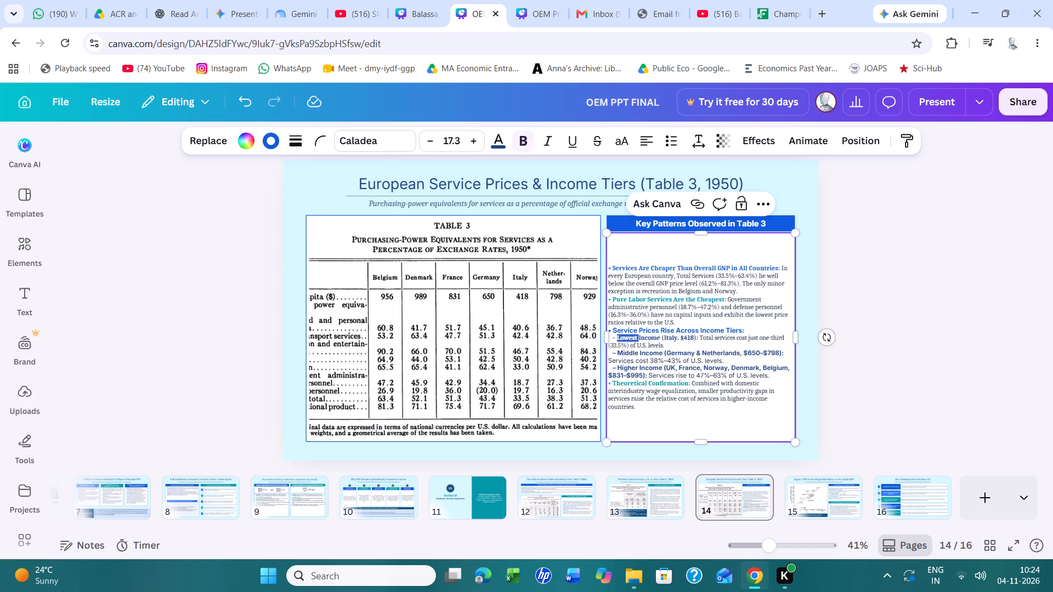
{"action": "left_click", "coordinate": [635, 340]}
{"action": "key", "text": "ctrl+a"}
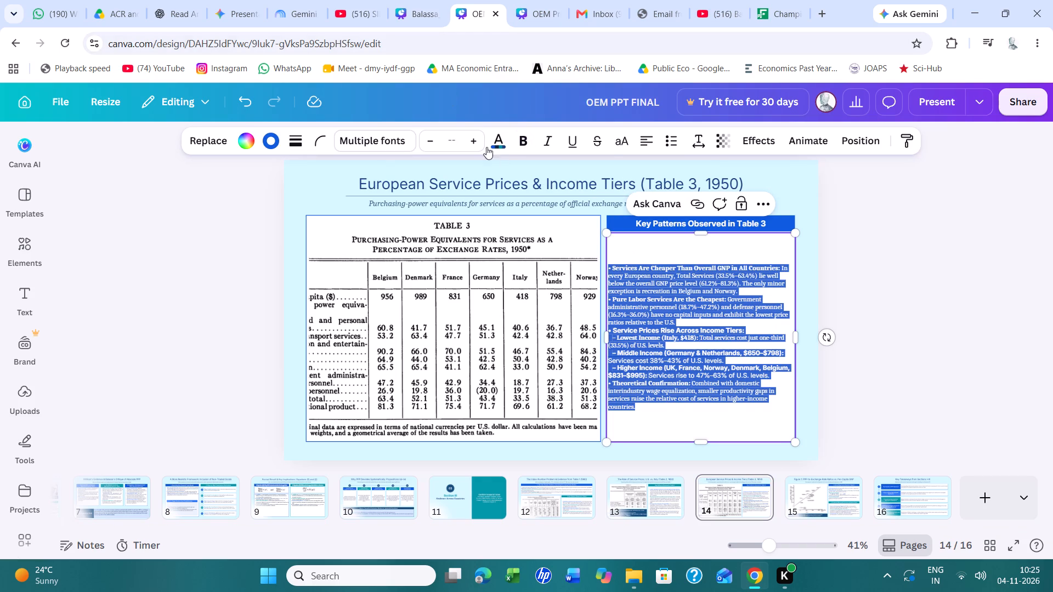
{"action": "triple_click", "coordinate": [473, 141]}
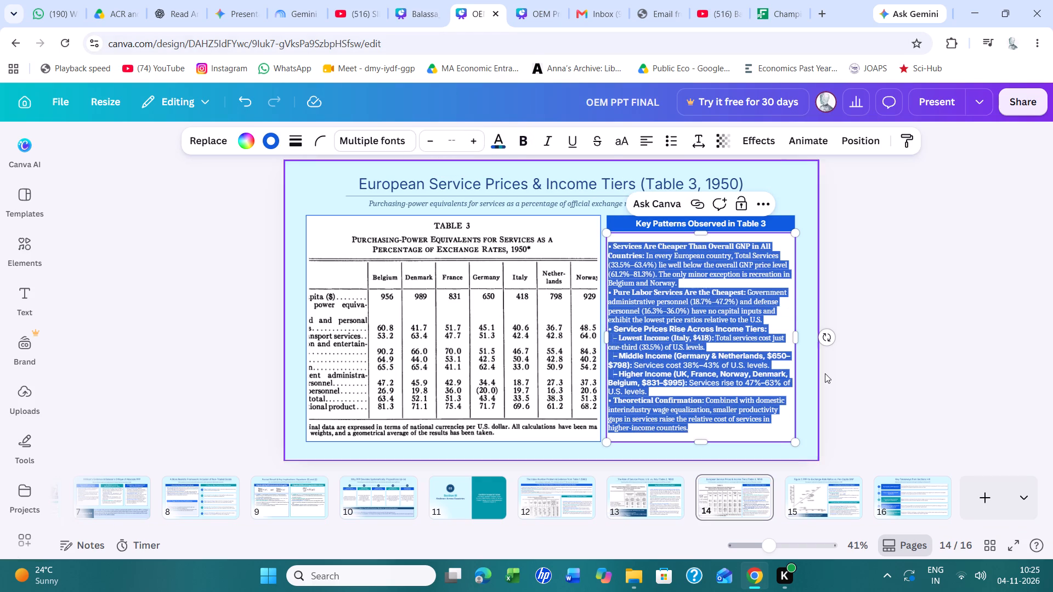
Set all the text in slide 15's Axes & Regression Results box to size 18.7.
{"action": "left_click", "coordinate": [828, 493]}
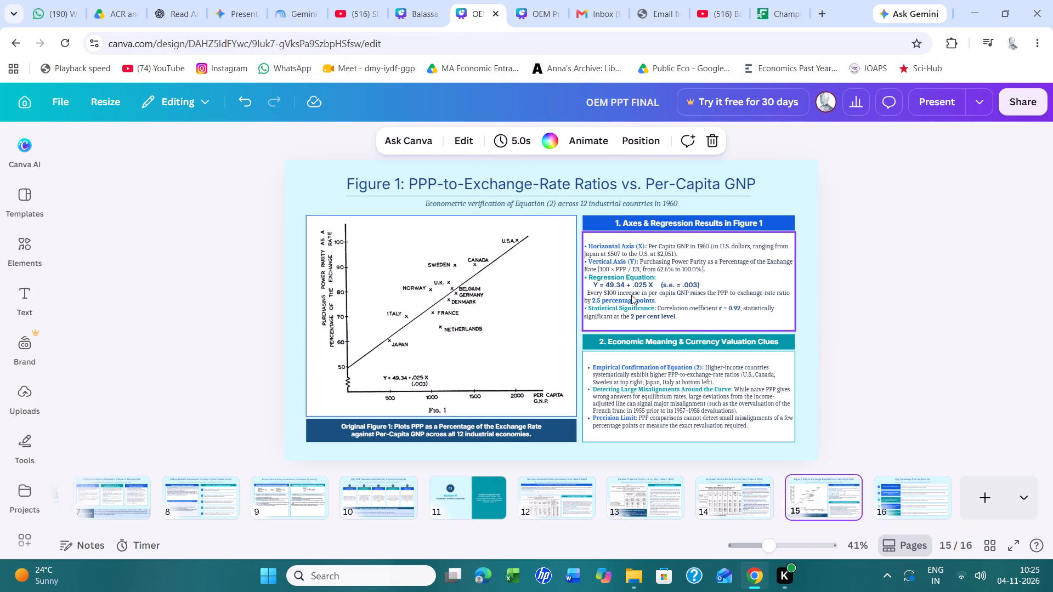
{"action": "triple_click", "coordinate": [631, 295]}
{"action": "key", "text": "ctrl+a"}
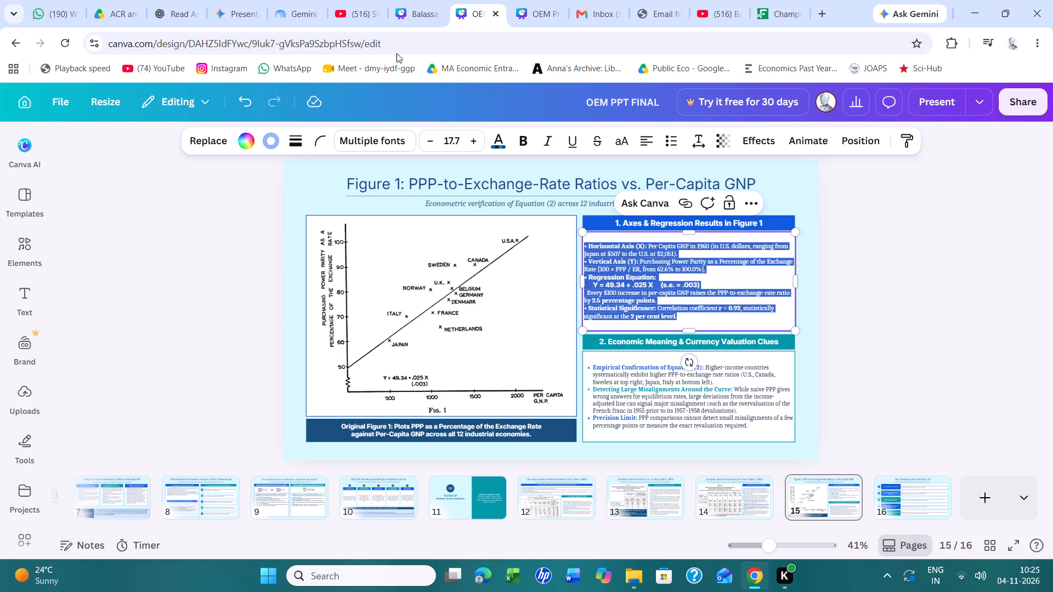
{"action": "left_click", "coordinate": [473, 139]}
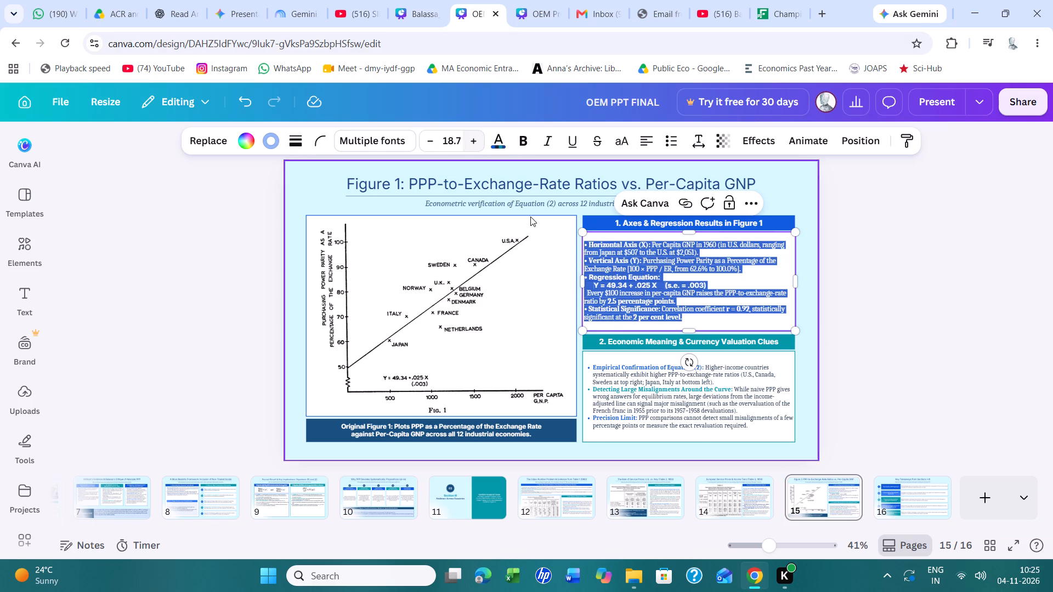
Set all the text in slide 15's Economic Meaning & Currency Valuation Clues box to size 18.8.
{"action": "triple_click", "coordinate": [638, 374]}
{"action": "left_click", "coordinate": [638, 374]}
{"action": "key", "text": "ctrl+a"}
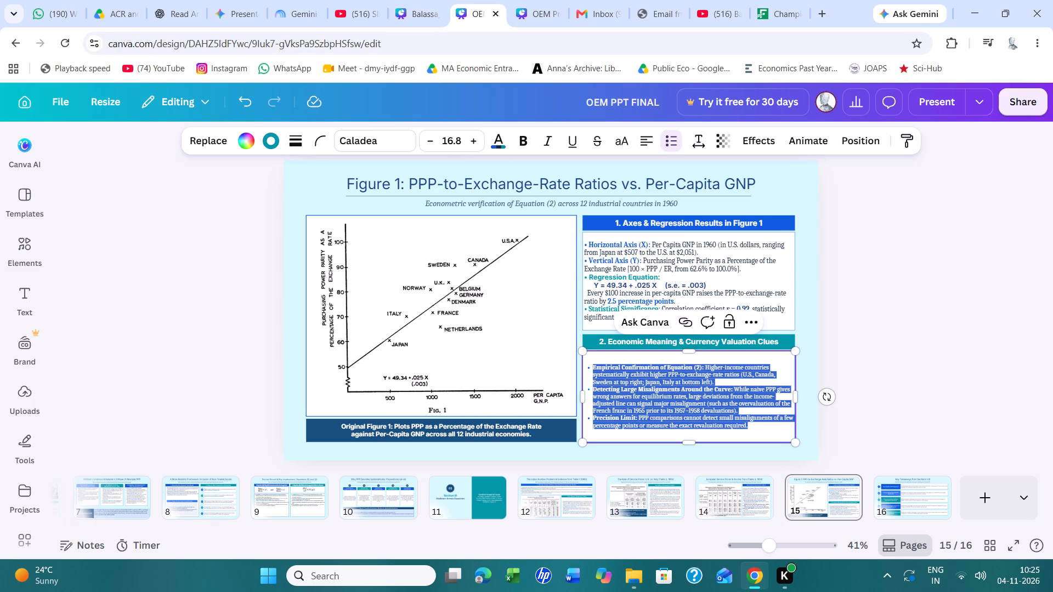
{"action": "double_click", "coordinate": [469, 140]}
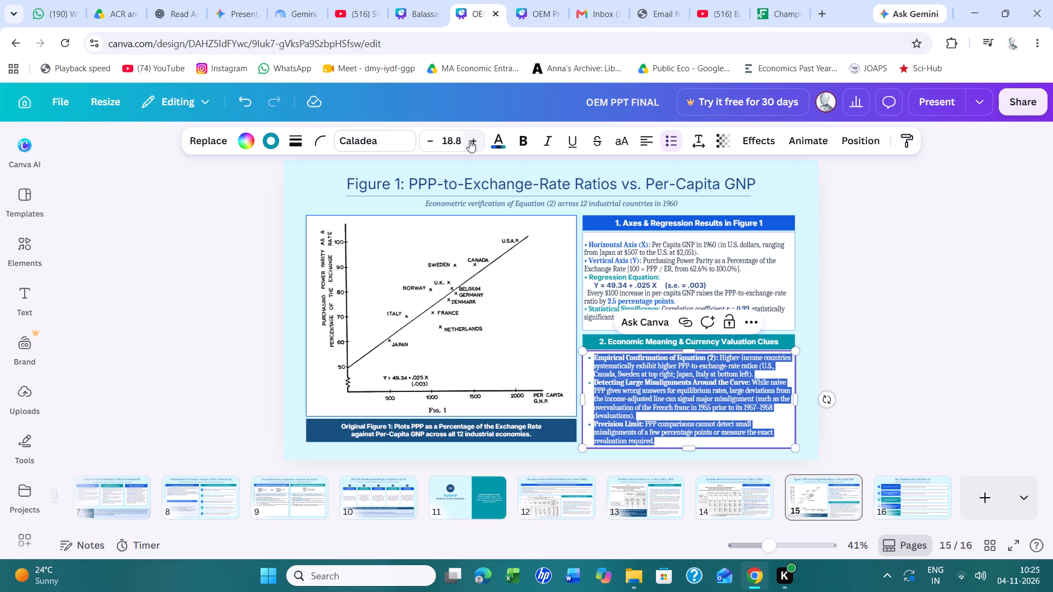
Enlarge all the text in slide 12's Key Patterns Observed in Table 1 box by two size increments.
{"action": "left_click", "coordinate": [884, 500]}
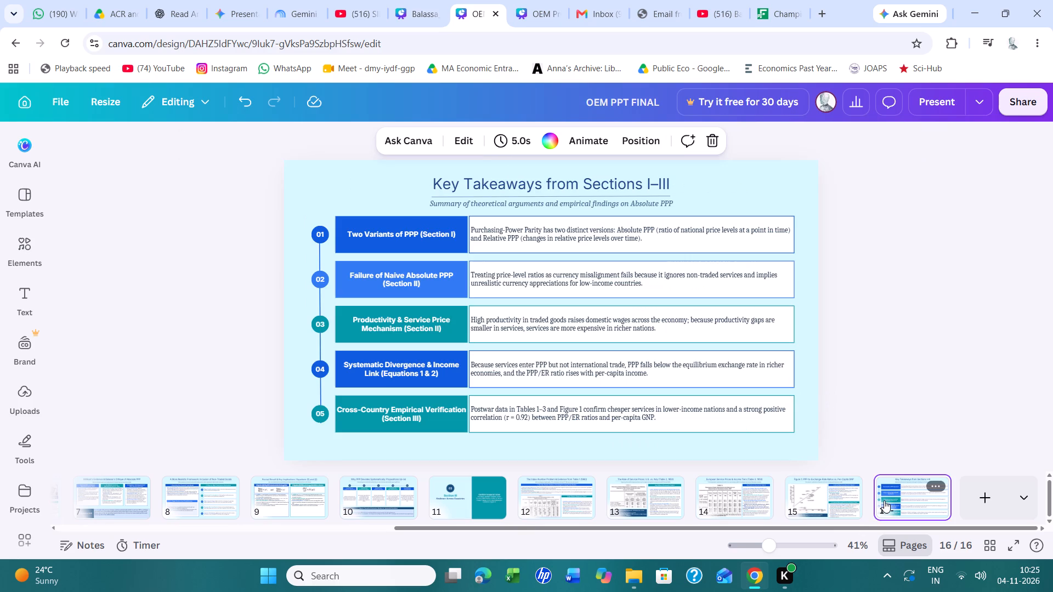
{"action": "left_click", "coordinate": [615, 499]}
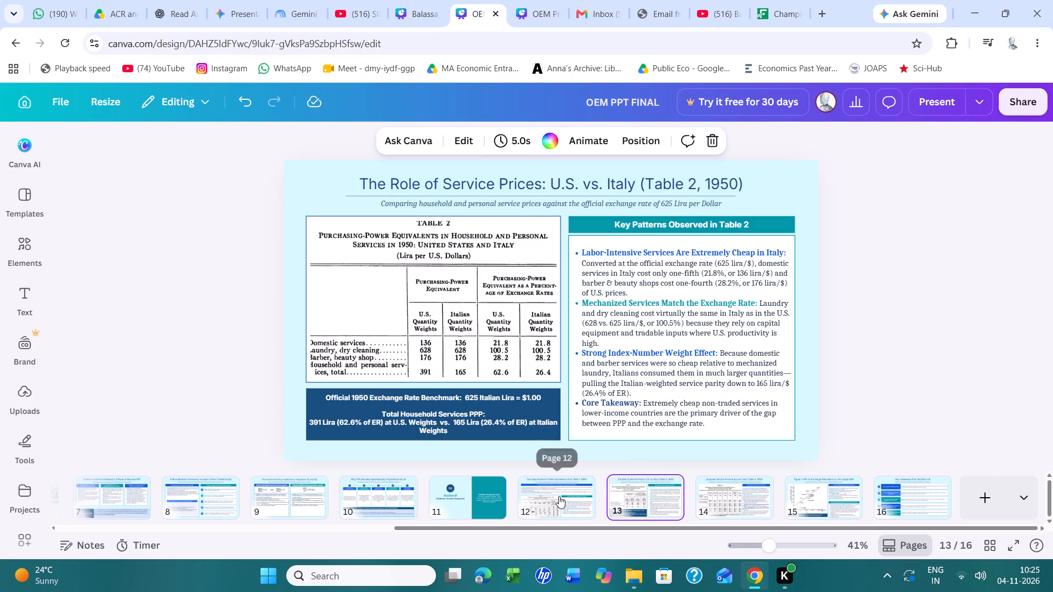
{"action": "left_click", "coordinate": [559, 496]}
{"action": "triple_click", "coordinate": [620, 349]}
{"action": "left_click", "coordinate": [620, 349]}
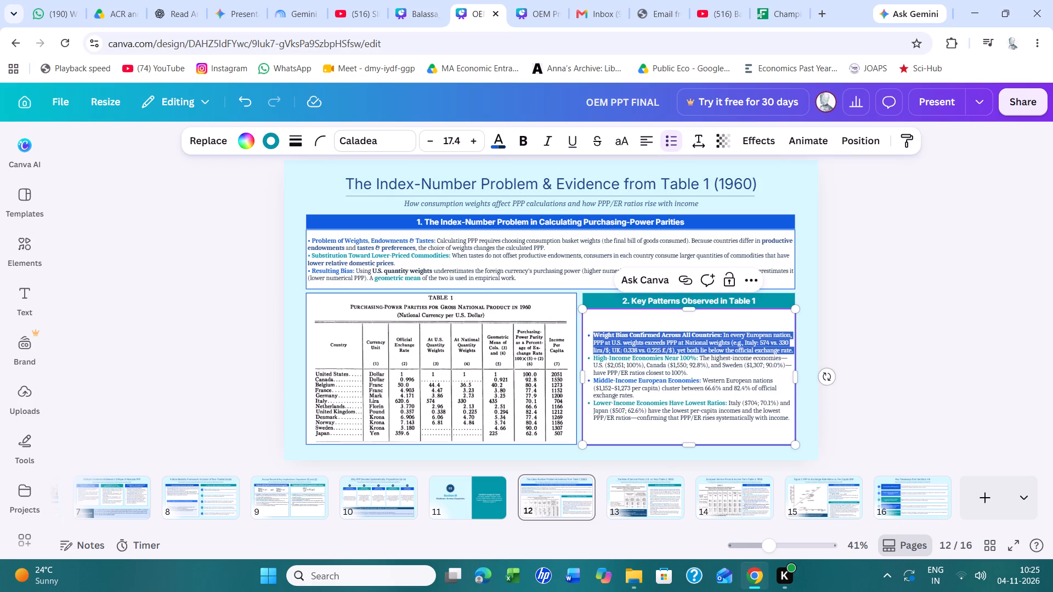
{"action": "key", "text": "ctrl+a"}
{"action": "double_click", "coordinate": [468, 138]}
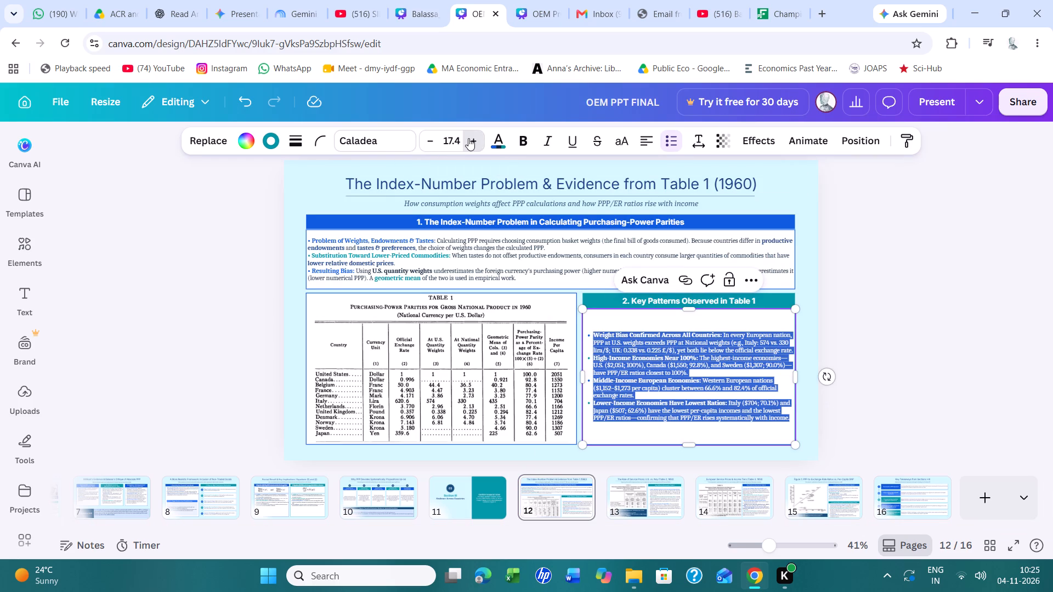
Set all the text in slide 12's Index-Number Problem box to size 19.1.
{"action": "triple_click", "coordinate": [451, 258]}
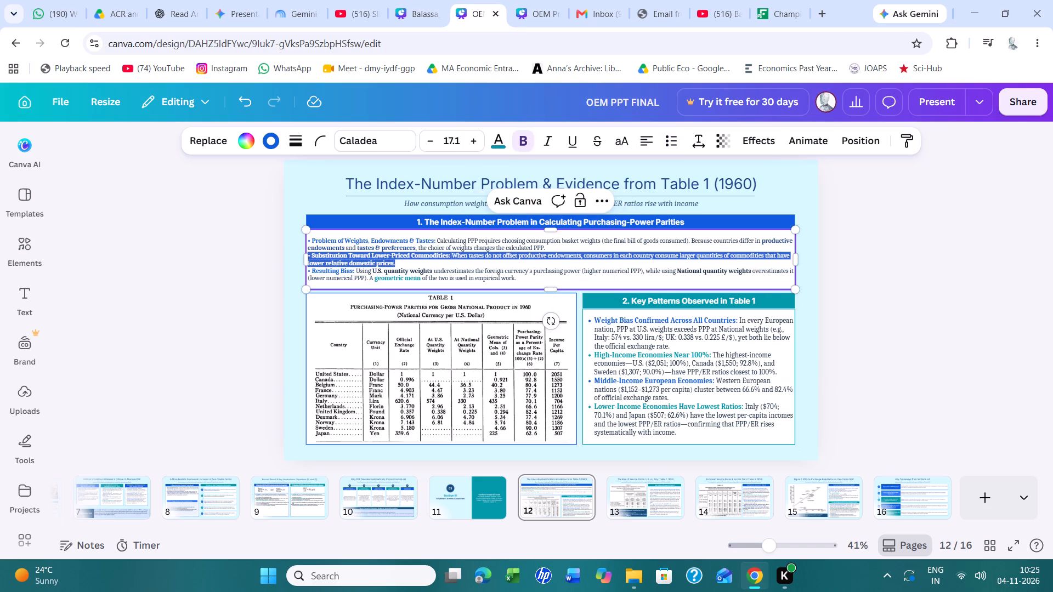
{"action": "key", "text": "ctrl+a"}
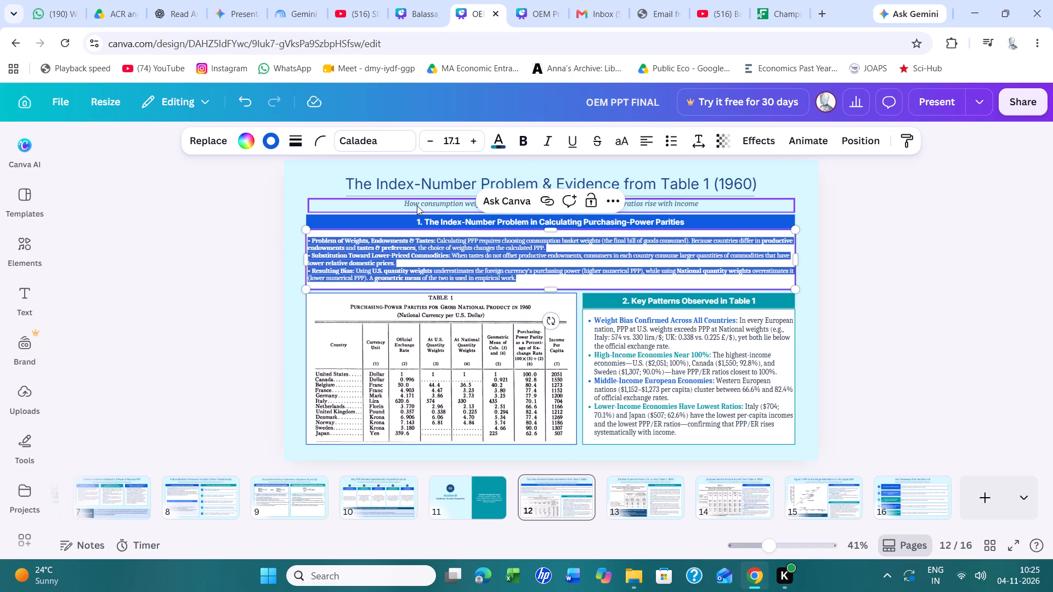
{"action": "left_click", "coordinate": [473, 145]}
{"action": "left_click", "coordinate": [473, 145]}
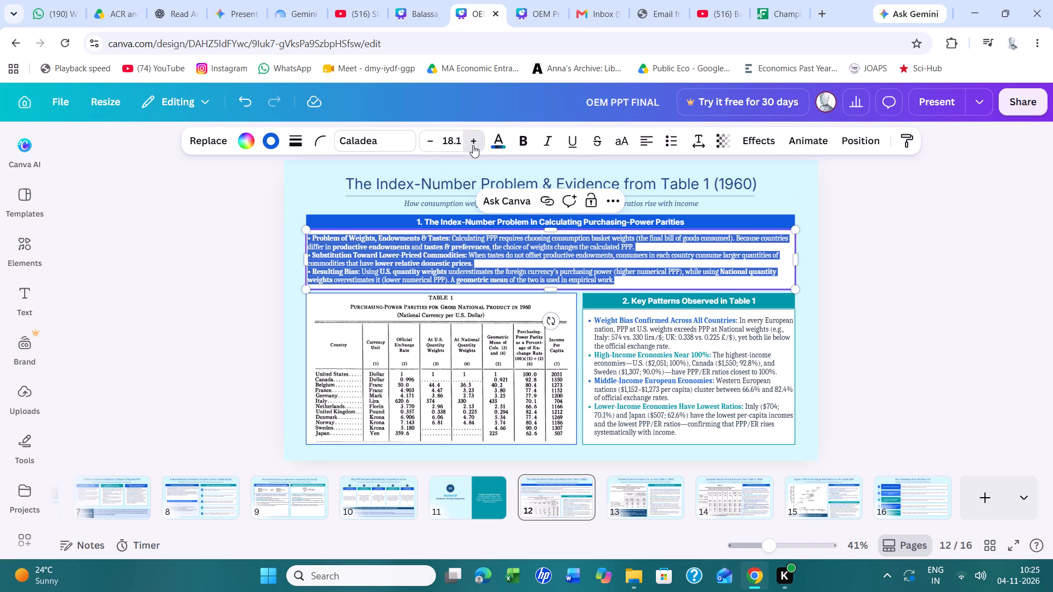
{"action": "left_click", "coordinate": [237, 323]}
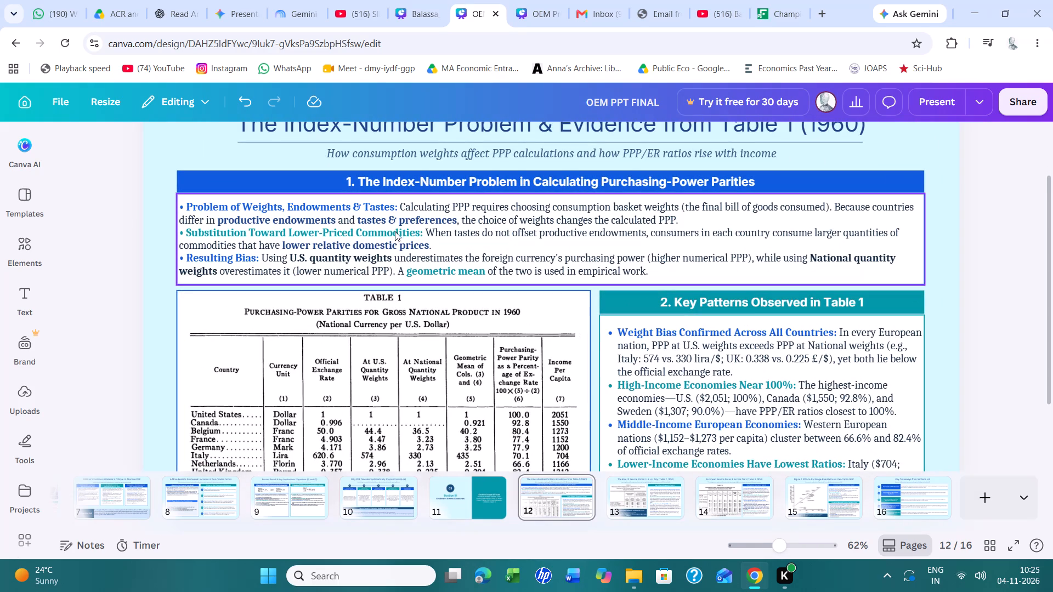
Recolour the words "geometric mean" in slide 12's Index-Number Problem box to black.
{"action": "left_click", "coordinate": [340, 238]}
{"action": "double_click", "coordinate": [348, 231]}
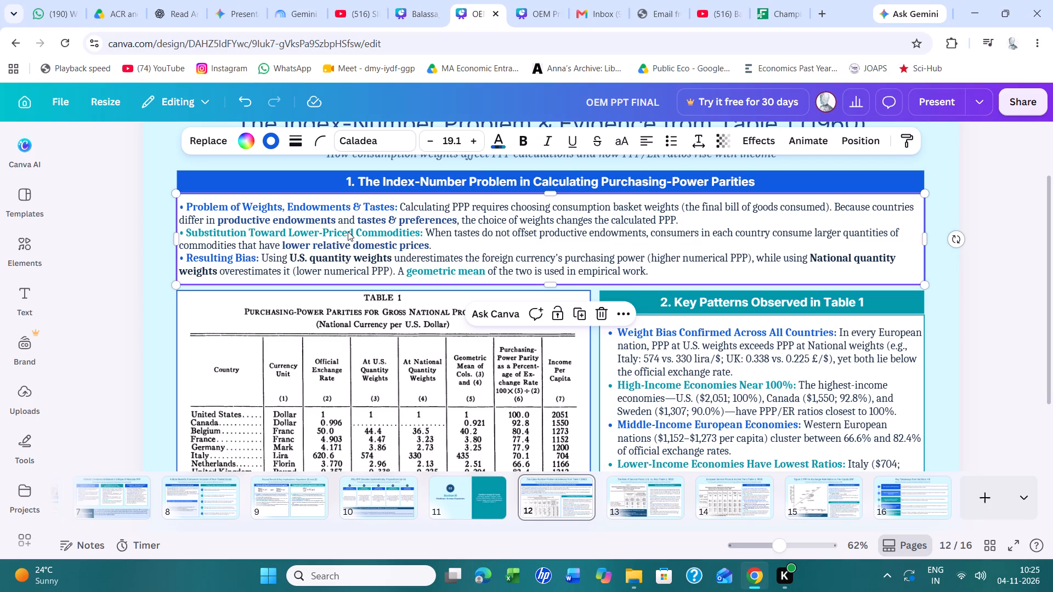
{"action": "left_click", "coordinate": [428, 271]}
{"action": "left_click_drag", "start_coordinate": [428, 271], "coordinate": [473, 271]}
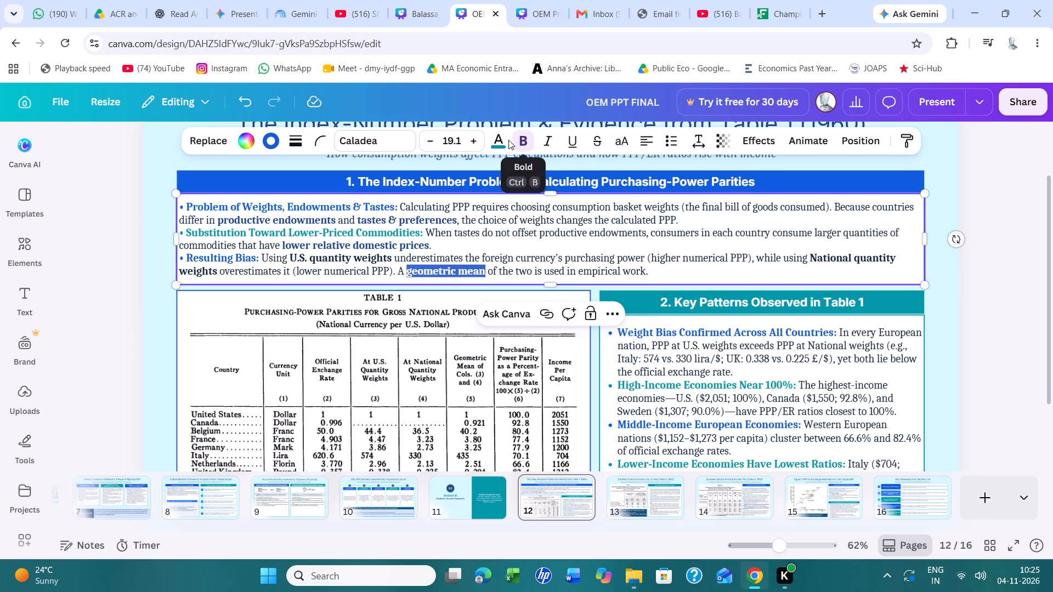
{"action": "left_click", "coordinate": [506, 140]}
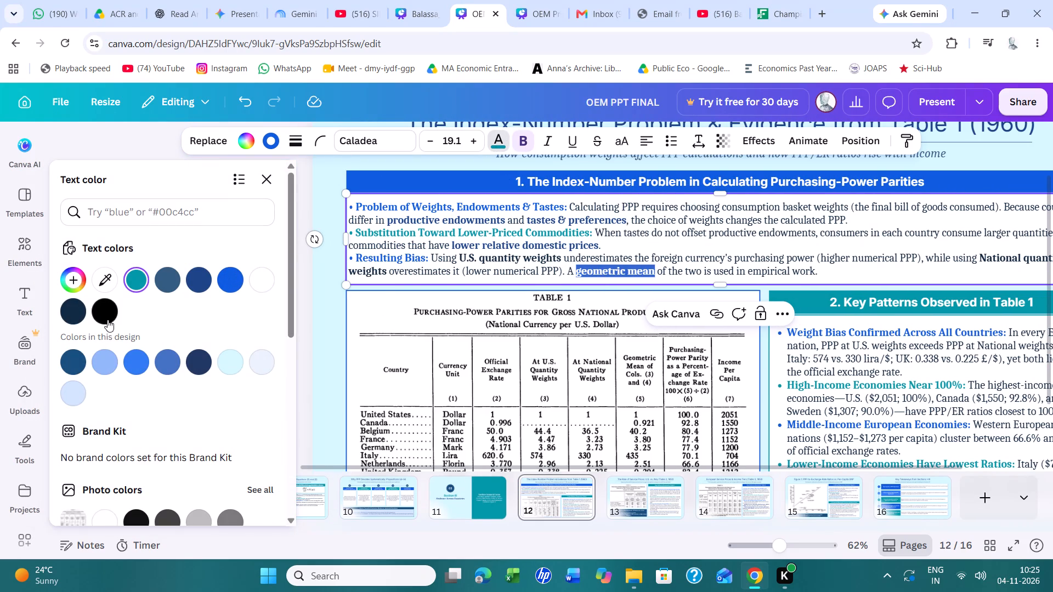
{"action": "left_click", "coordinate": [102, 318]}
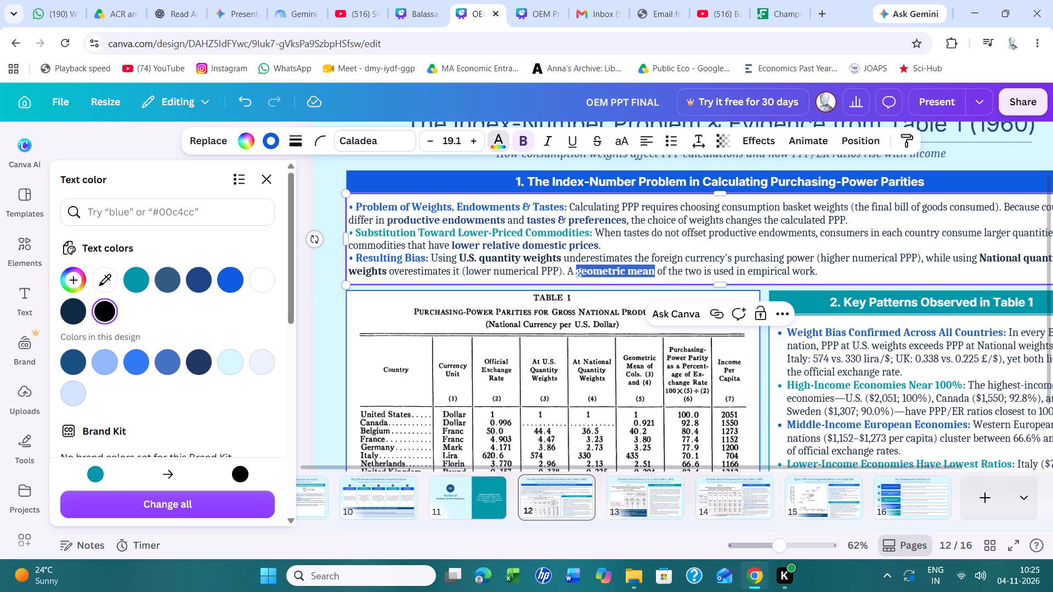
Recolour the bullet heading "Substitution Toward Lower-Priced Commodities:" on slide 12 to the bright blue of the other bullet headings.
{"action": "left_click", "coordinate": [371, 233]}
{"action": "left_click_drag", "start_coordinate": [371, 233], "coordinate": [540, 232]}
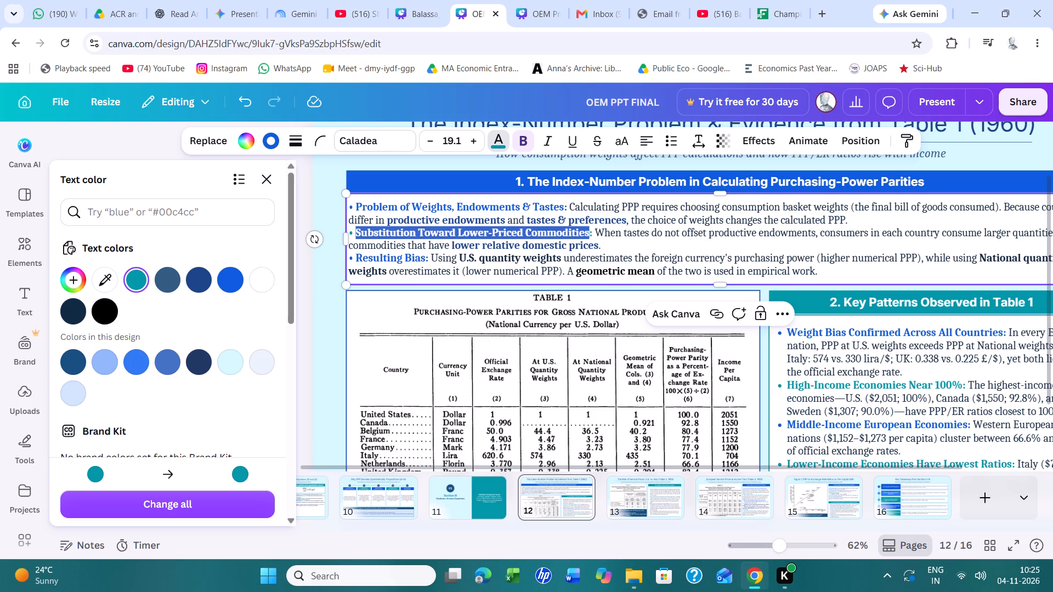
{"action": "key", "text": "shift+Right"}
{"action": "double_click", "coordinate": [421, 259]}
{"action": "left_click", "coordinate": [359, 232]}
{"action": "left_click_drag", "start_coordinate": [359, 232], "coordinate": [591, 232]}
{"action": "left_click", "coordinate": [228, 278]}
{"action": "left_click", "coordinate": [330, 275]}
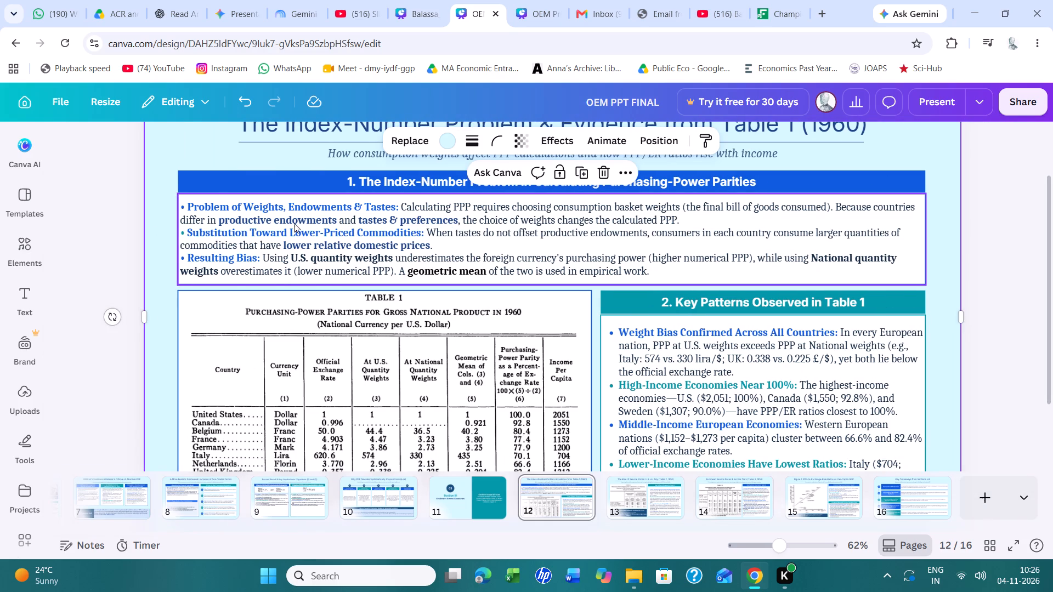
Recolour the bullet heading "Lower-Income Economies Have Lowest Ratios:" in slide 12's Key Patterns box to the bright blue of the neighbouring headings.
{"action": "left_click", "coordinate": [184, 235]}
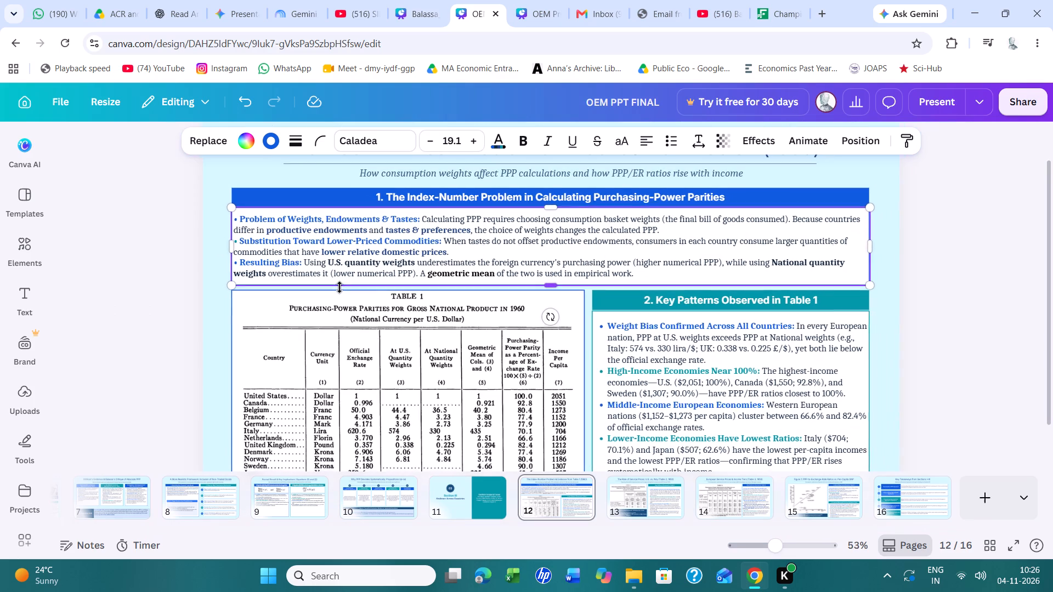
{"action": "scroll", "coordinate": [339, 287], "scroll_direction": "down", "scroll_amount": 4}
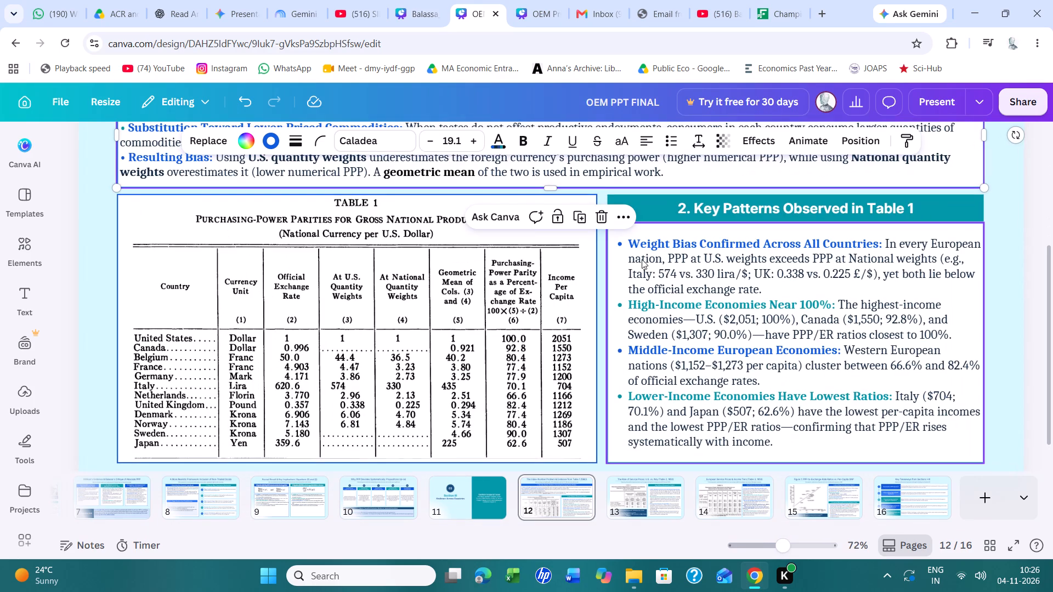
{"action": "double_click", "coordinate": [645, 242]}
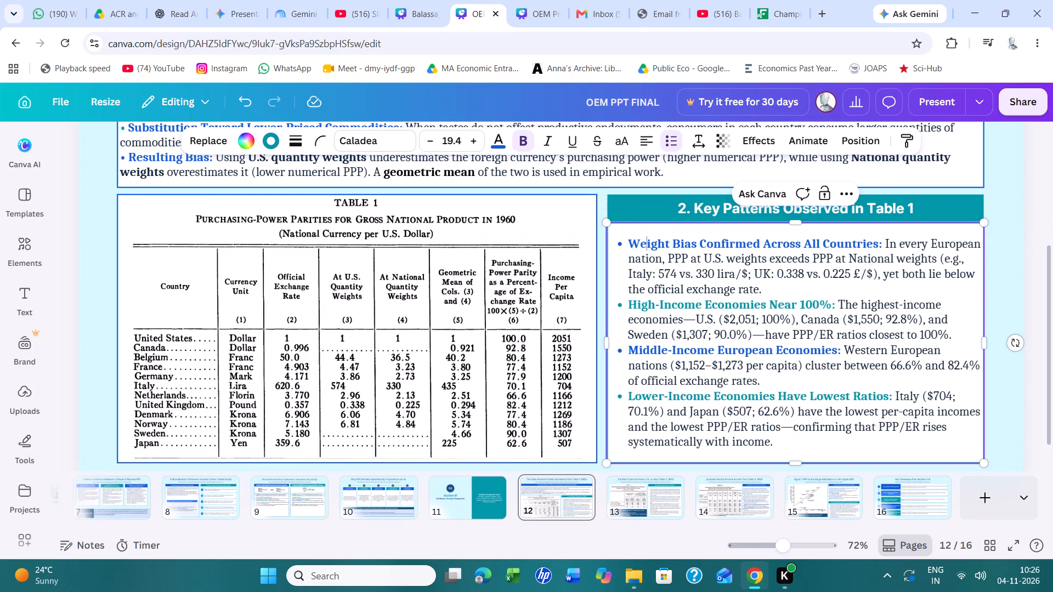
{"action": "double_click", "coordinate": [645, 242]}
{"action": "left_click", "coordinate": [490, 135]}
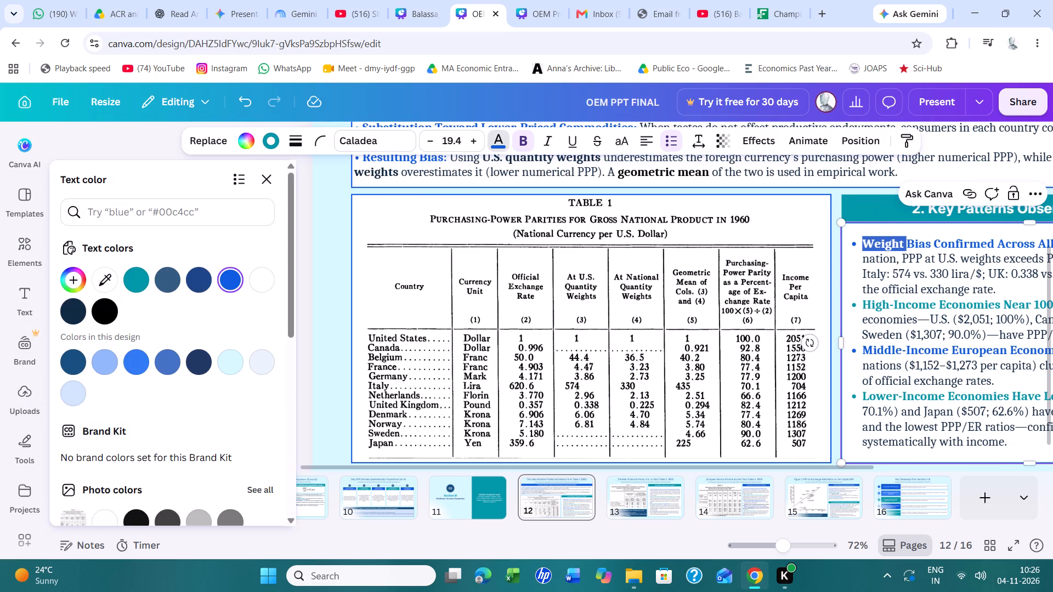
{"action": "left_click_drag", "start_coordinate": [863, 301], "coordinate": [836, 313]}
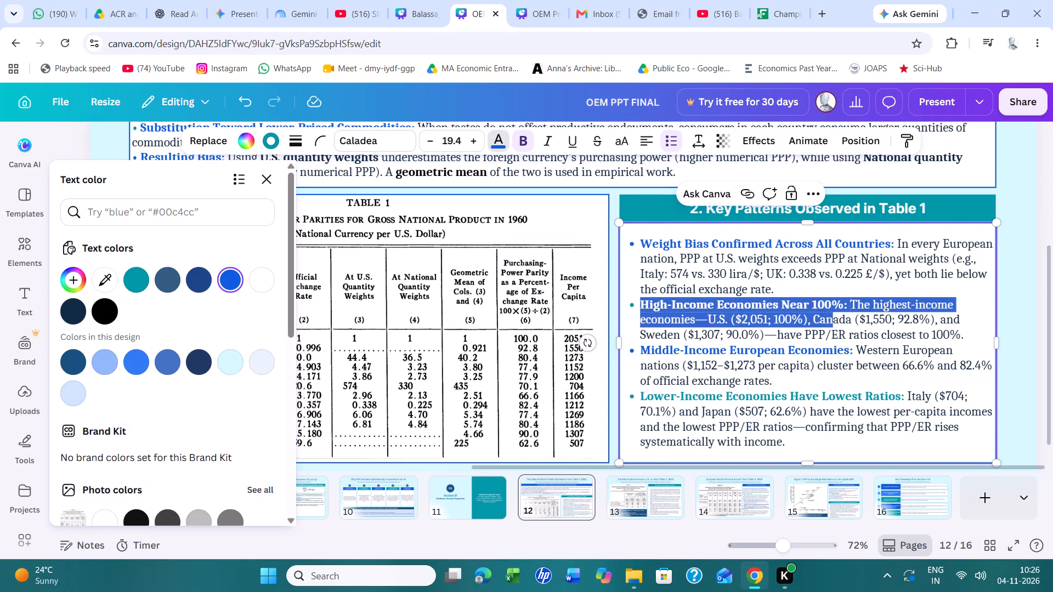
{"action": "left_click_drag", "start_coordinate": [836, 313], "coordinate": [847, 307]}
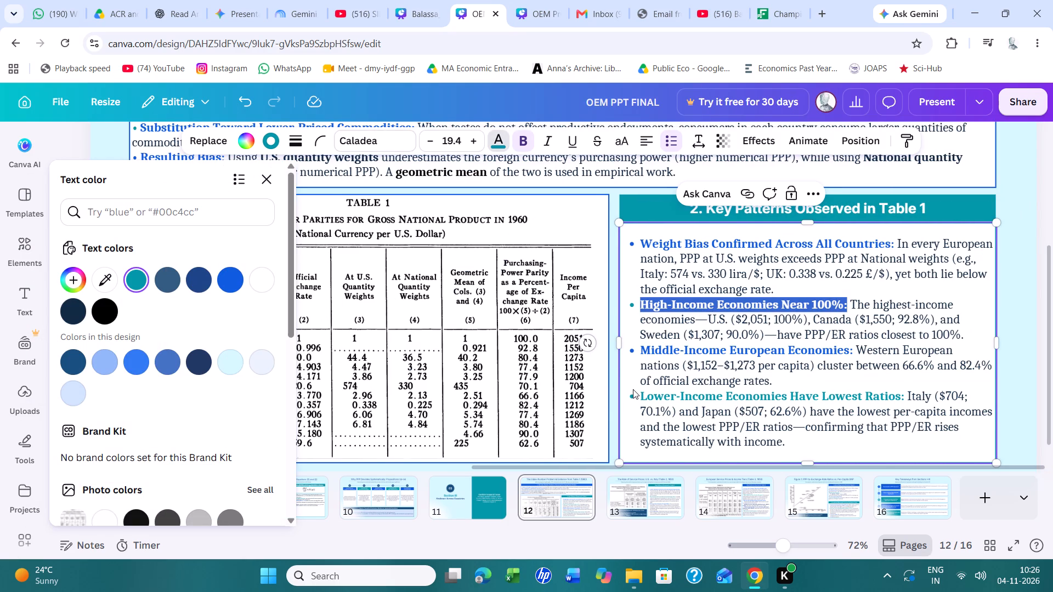
{"action": "left_click_drag", "start_coordinate": [643, 395], "coordinate": [655, 396], "text": "shift"}
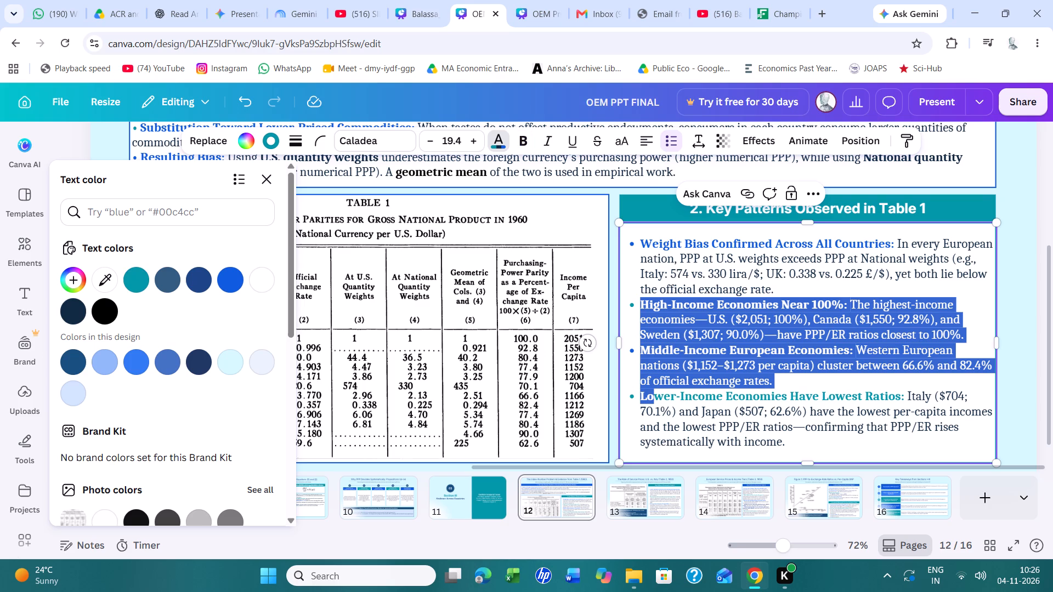
{"action": "left_click", "coordinate": [642, 308]}
{"action": "left_click_drag", "start_coordinate": [642, 308], "coordinate": [828, 300]}
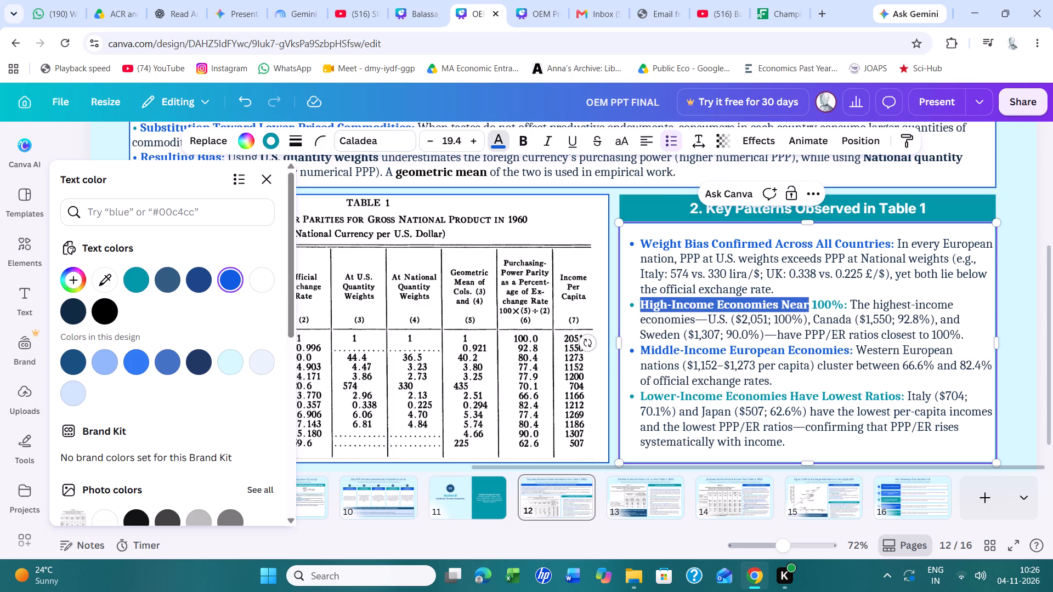
{"action": "left_click_drag", "start_coordinate": [828, 300], "coordinate": [842, 308]}
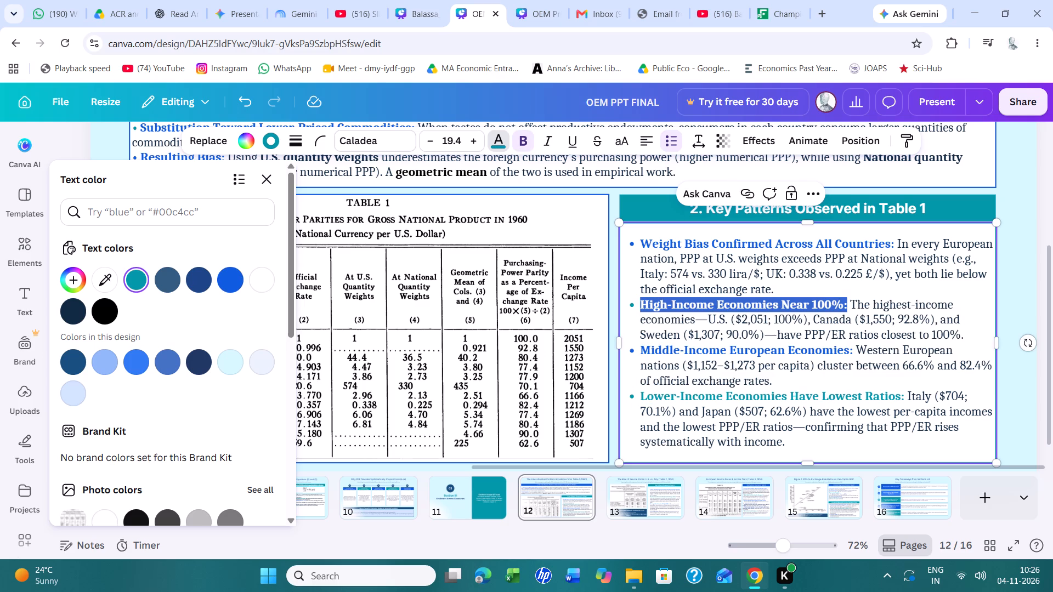
{"action": "left_click_drag", "start_coordinate": [639, 399], "coordinate": [821, 407], "text": "ctrl"}
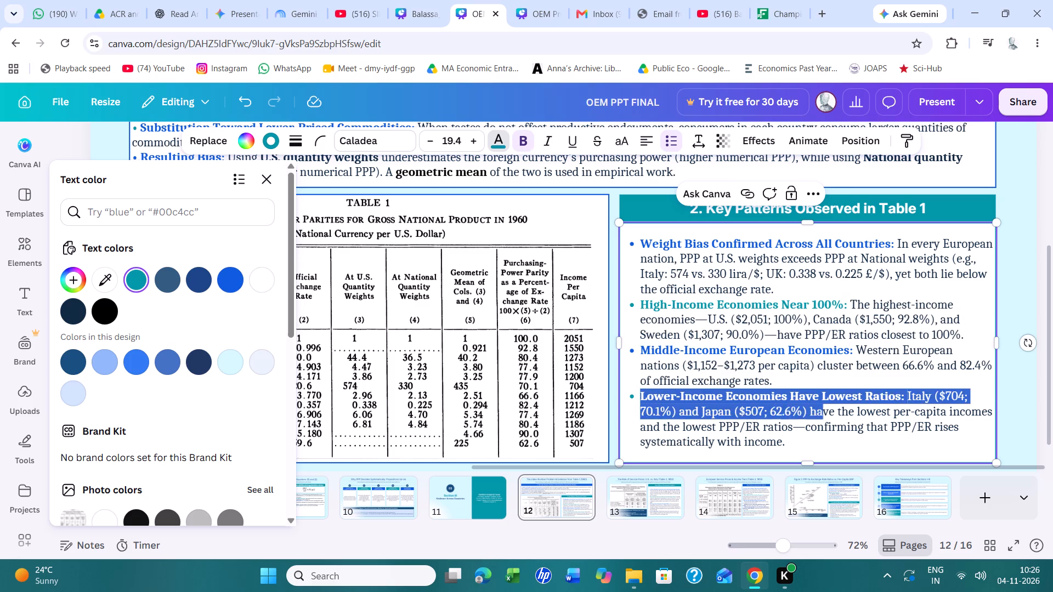
{"action": "left_click_drag", "start_coordinate": [821, 407], "coordinate": [900, 402], "text": "ctrl"}
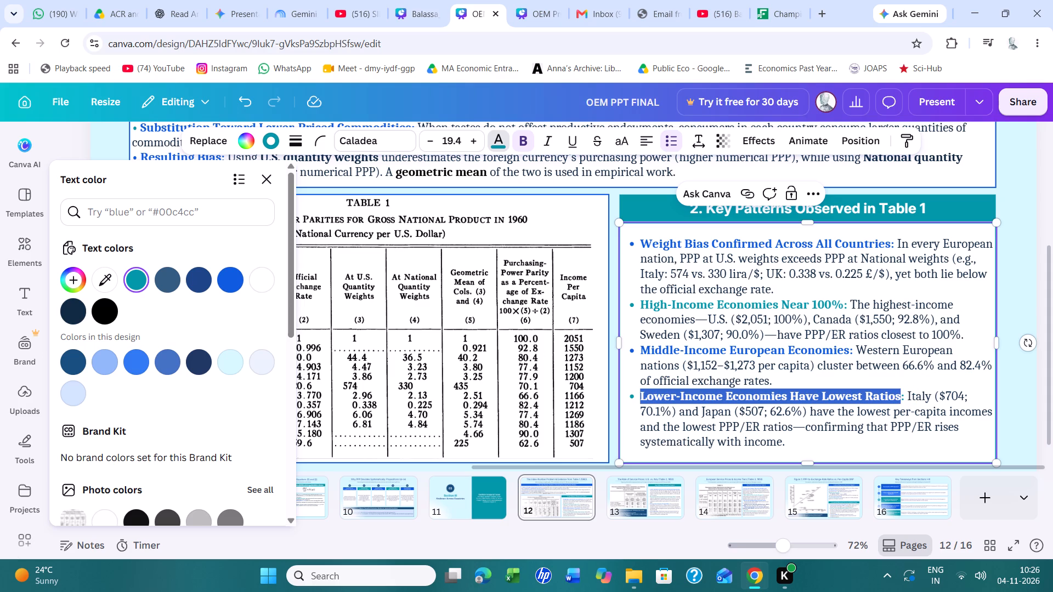
{"action": "left_click_drag", "start_coordinate": [900, 402], "coordinate": [899, 402], "text": "ctrl"}
{"action": "key", "text": "shift+Right"}
{"action": "left_click", "coordinate": [226, 287]}
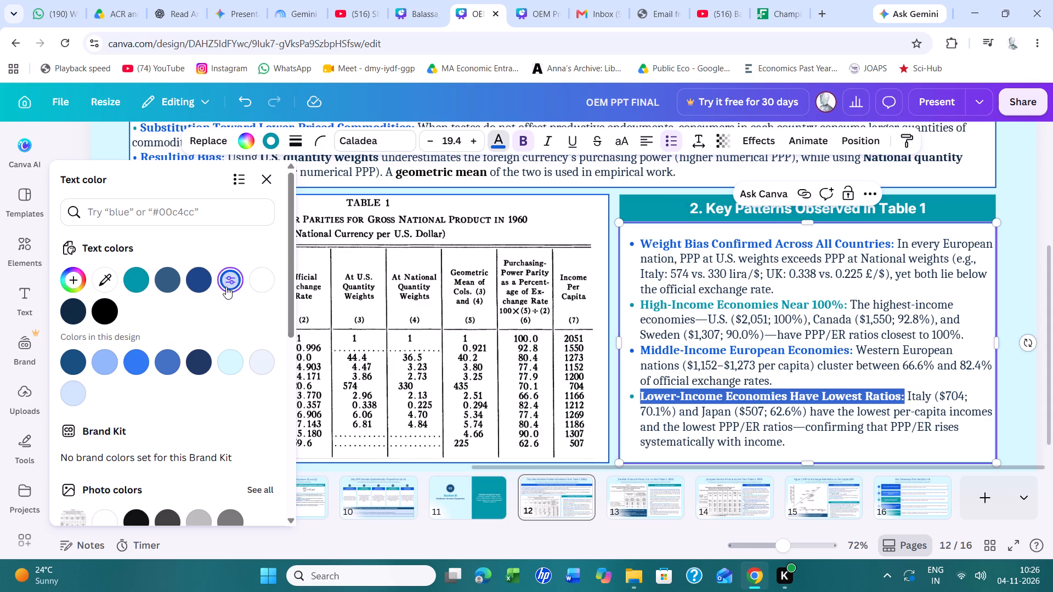
{"action": "left_click", "coordinate": [632, 305]}
{"action": "left_click_drag", "start_coordinate": [632, 305], "coordinate": [859, 303]}
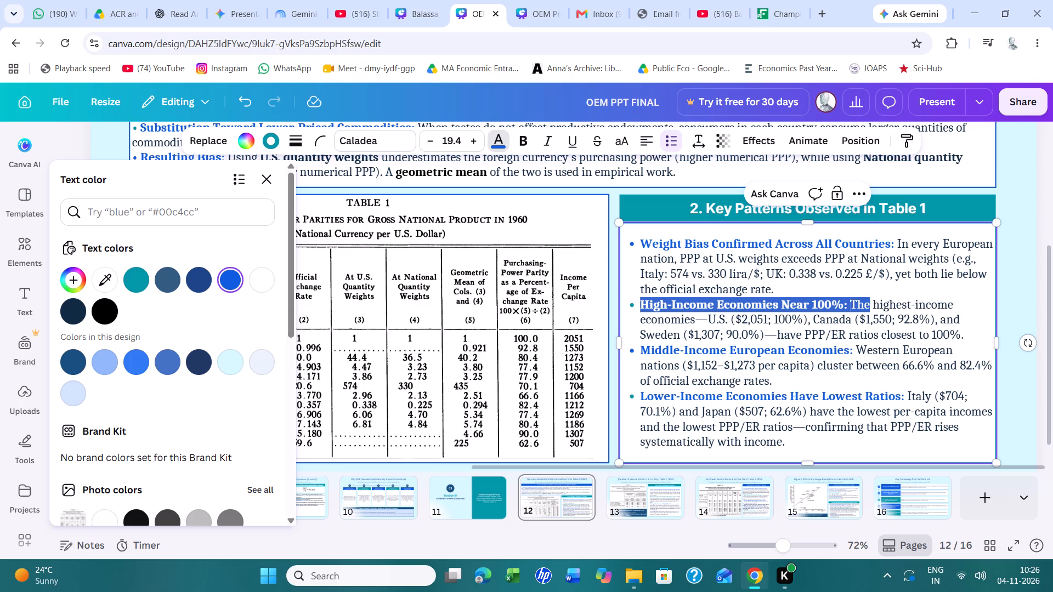
{"action": "left_click_drag", "start_coordinate": [859, 303], "coordinate": [846, 305]}
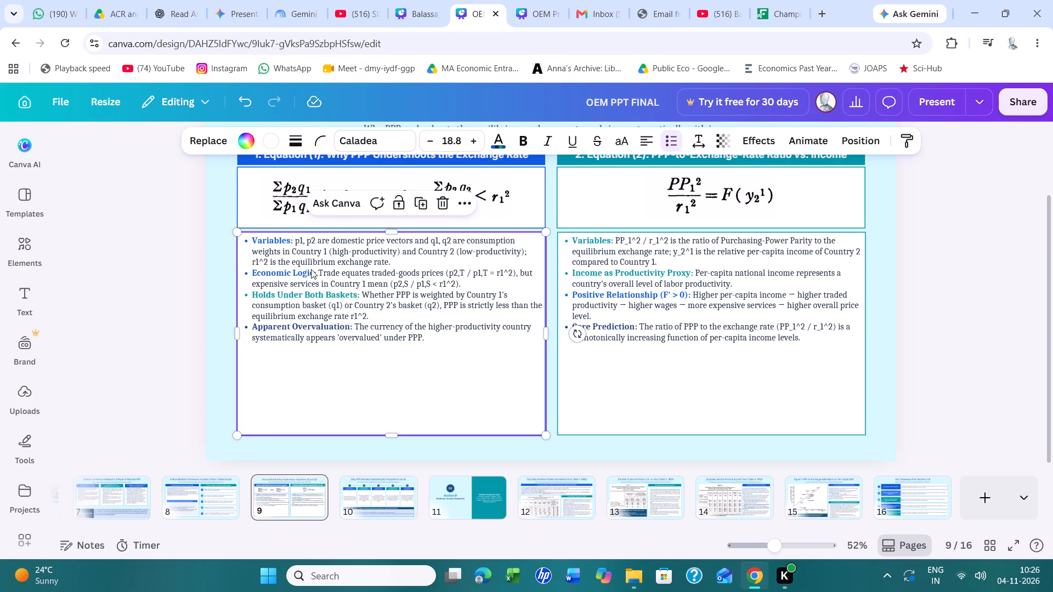
{"action": "double_click", "coordinate": [311, 269]}
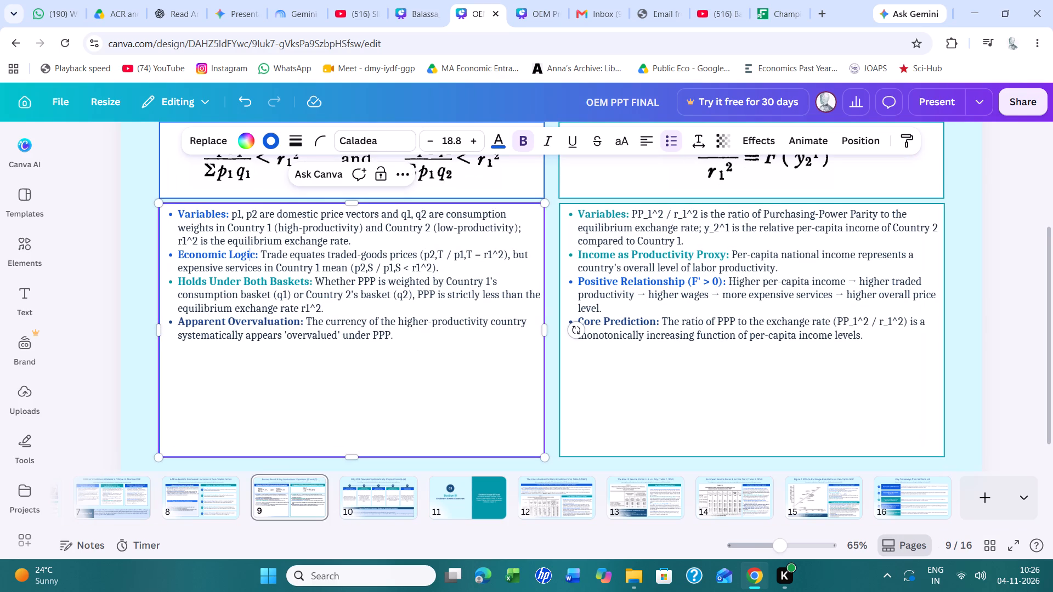
{"action": "left_click", "coordinate": [853, 315]}
{"action": "left_click", "coordinate": [856, 324]}
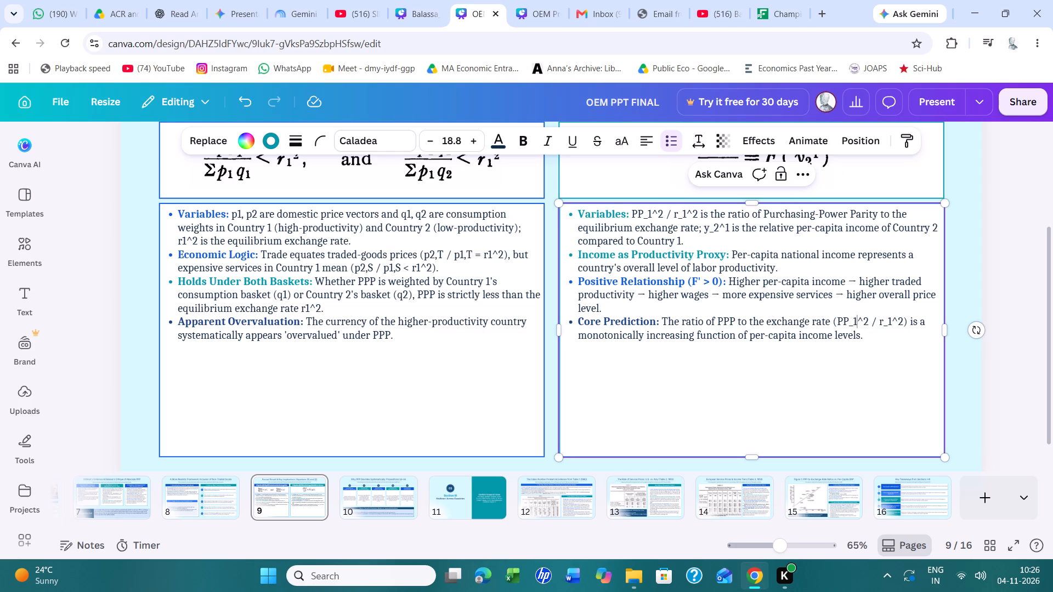
{"action": "left_click", "coordinate": [856, 324]}
{"action": "left_click", "coordinate": [853, 326]}
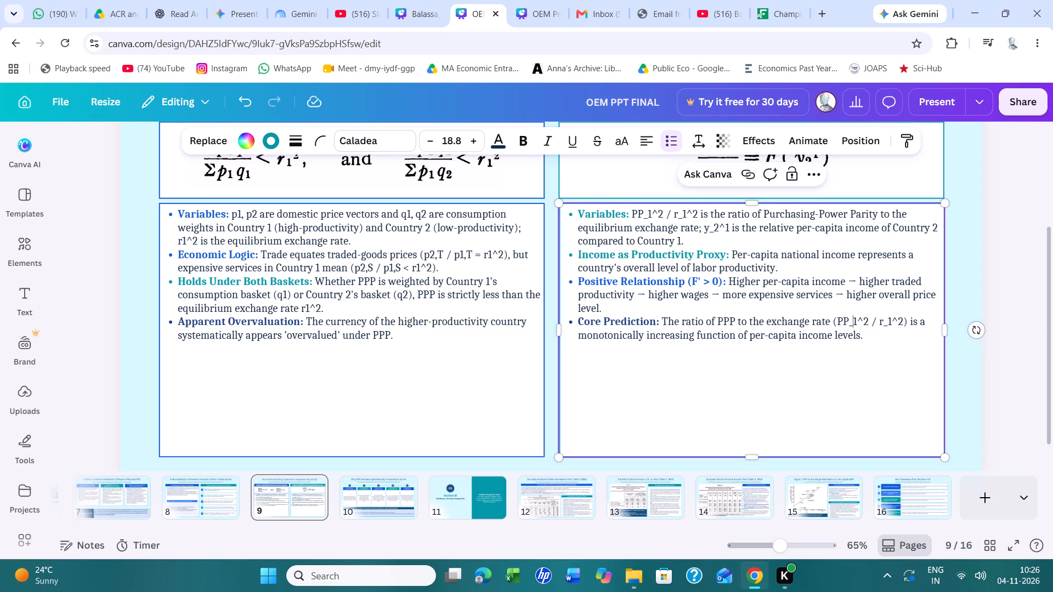
{"action": "key", "text": "Left"}
{"action": "key", "text": "BackSpace"}
{"action": "left_click", "coordinate": [853, 326]}
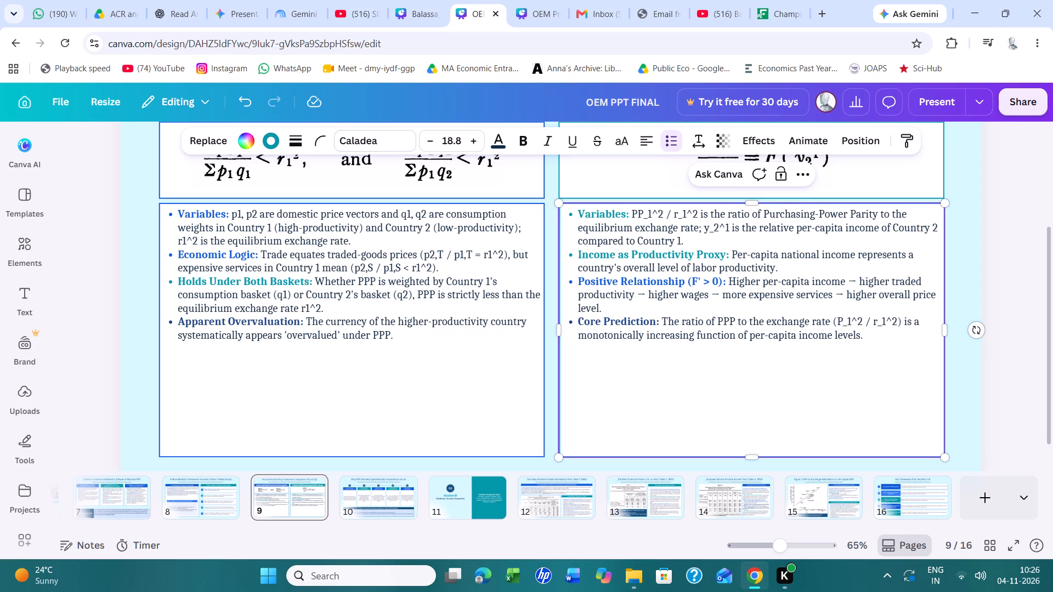
{"action": "left_click", "coordinate": [848, 326]}
{"action": "key", "text": "BackSpace"}
{"action": "key", "text": "shift+p"}
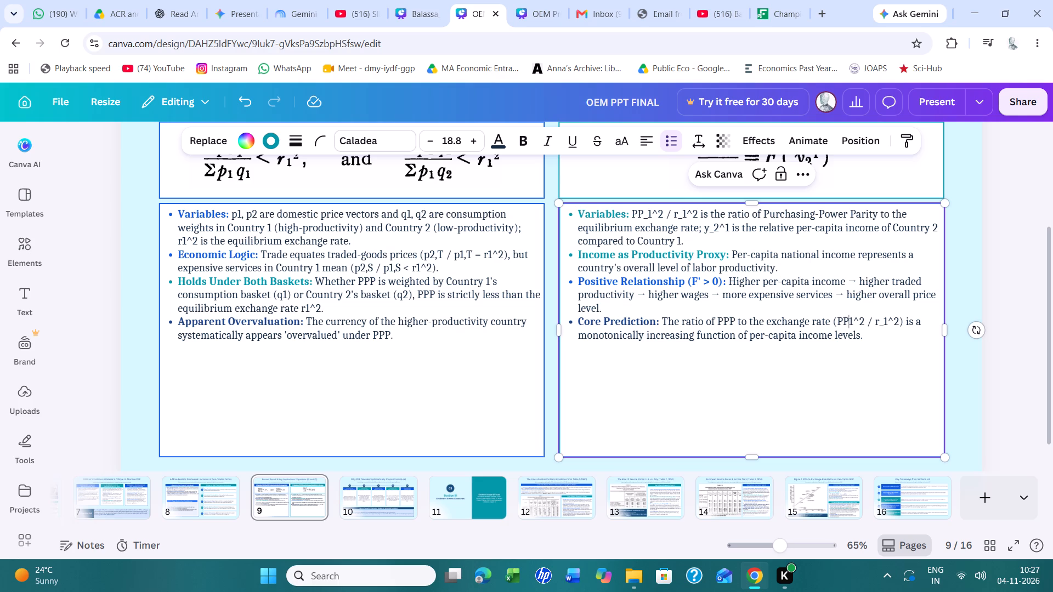
{"action": "left_click", "coordinate": [881, 323]}
{"action": "key", "text": "Right"}
{"action": "key", "text": "BackSpace"}
Switch to the OEM Project Presentation design and examine the equations on its slide 8, Formal Result & Key Implications.
{"action": "left_click", "coordinate": [526, 0]}
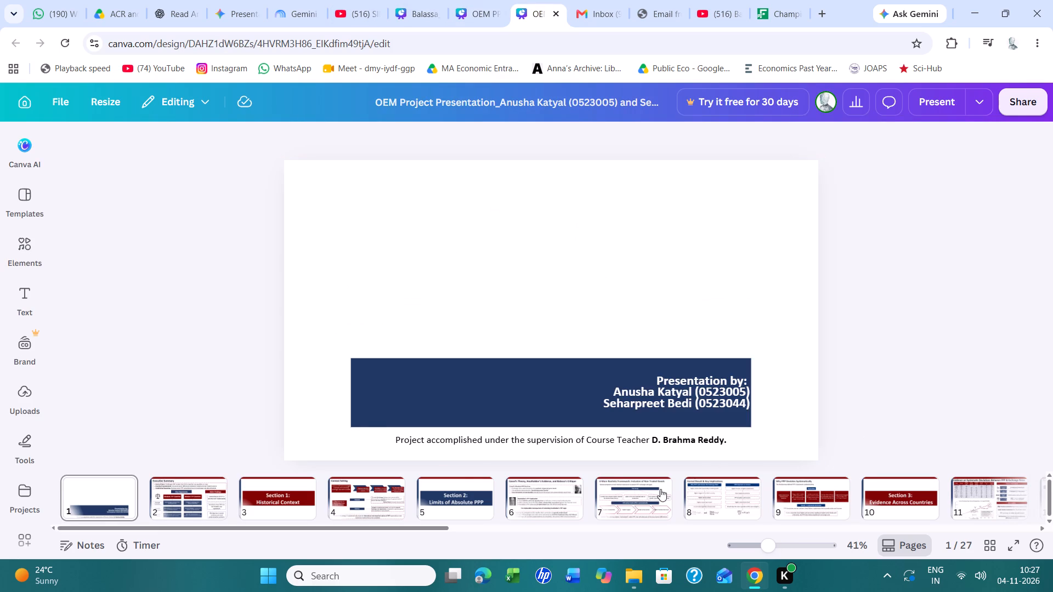
{"action": "scroll", "coordinate": [660, 489], "scroll_direction": "left", "scroll_amount": 3}
{"action": "left_click", "coordinate": [505, 505]}
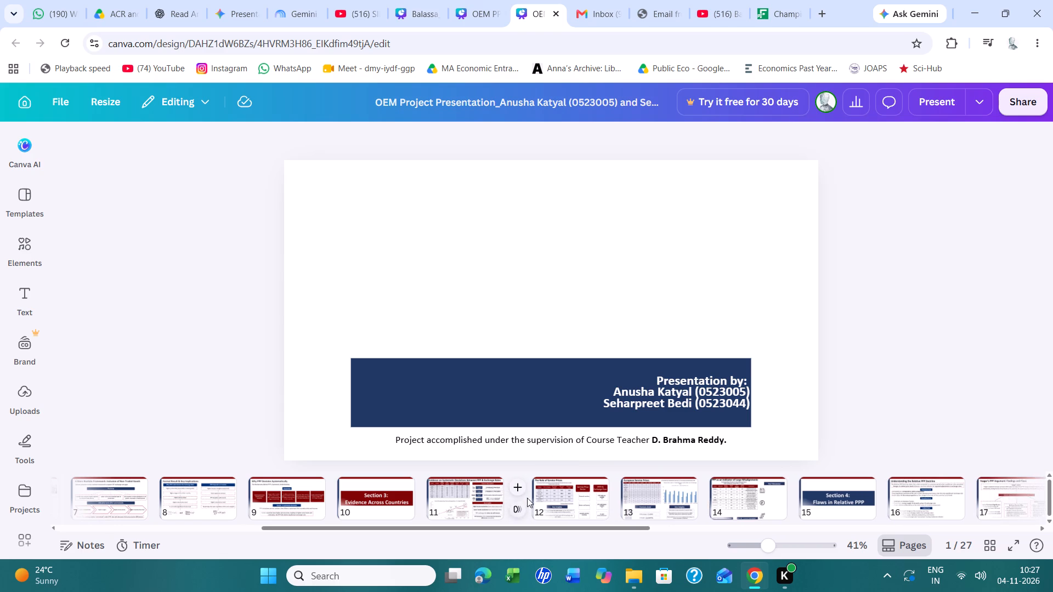
{"action": "left_click", "coordinate": [563, 499]}
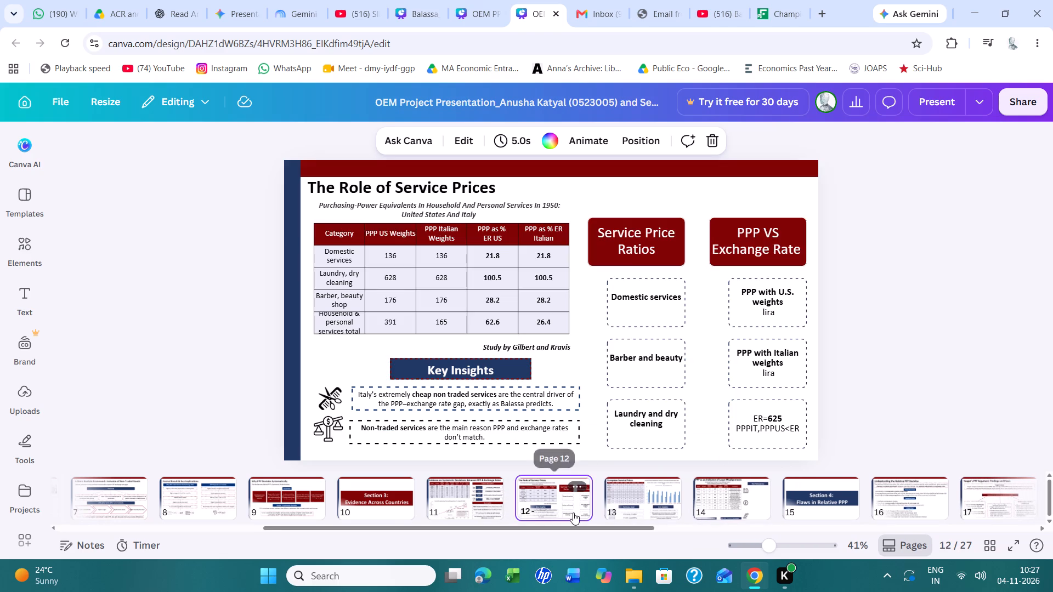
{"action": "scroll", "coordinate": [573, 513], "scroll_direction": "right", "scroll_amount": 4}
{"action": "left_click", "coordinate": [529, 506]}
{"action": "left_click", "coordinate": [588, 486]}
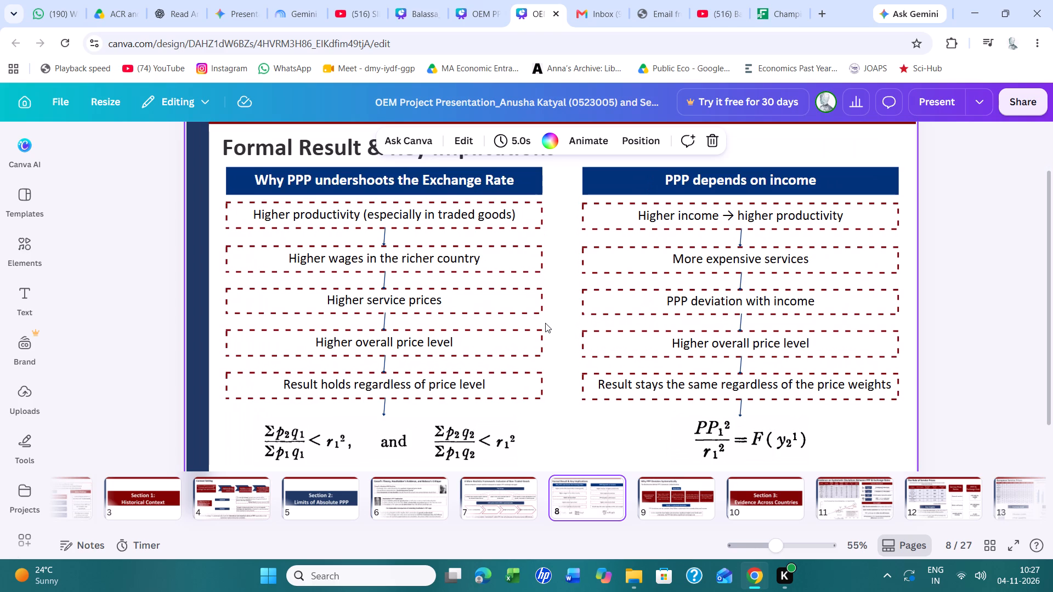
Back in OEM PPT FINAL, remove the underscores from slide 9's Equation (2) Variables bullet, giving "PP1^2 / r1^2" and "y2^1".
{"action": "left_click", "coordinate": [481, 0]}
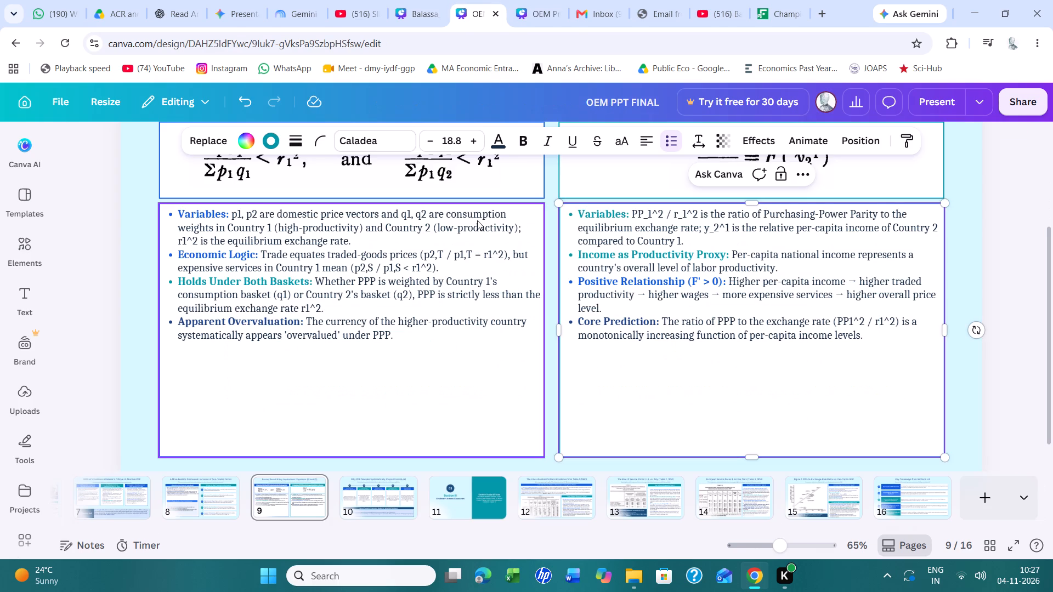
{"action": "left_click", "coordinate": [652, 218]}
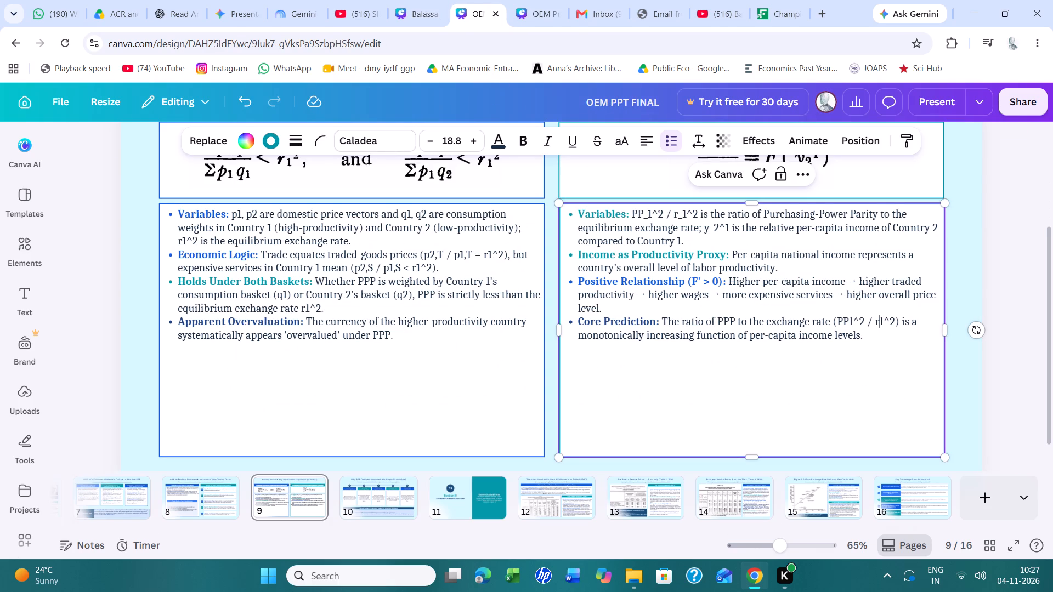
{"action": "key", "text": "Left"}
{"action": "key", "text": "BackSpace"}
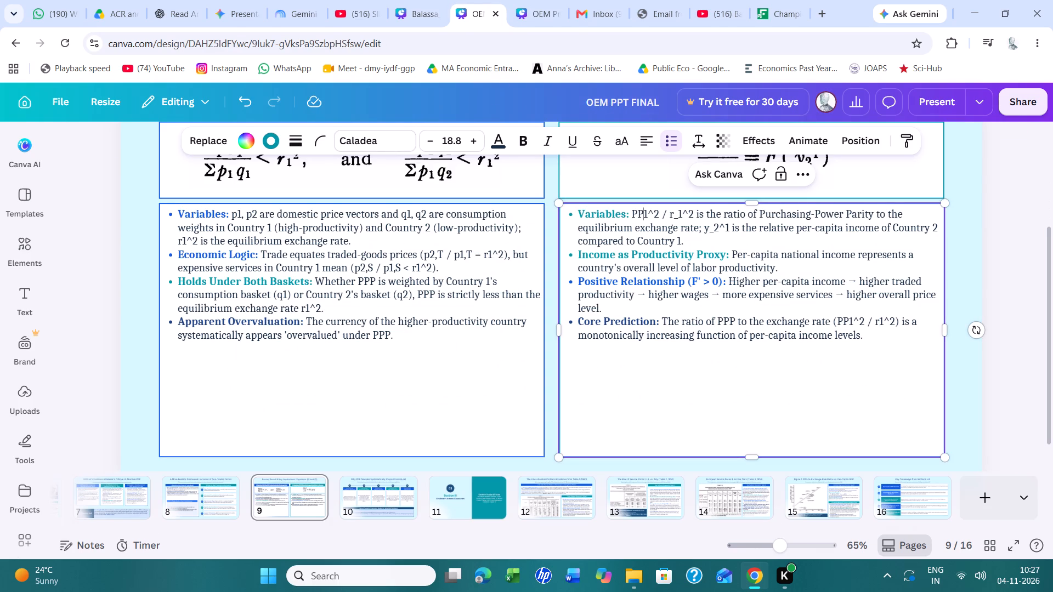
{"action": "left_click", "coordinate": [677, 219]}
{"action": "key", "text": "BackSpace"}
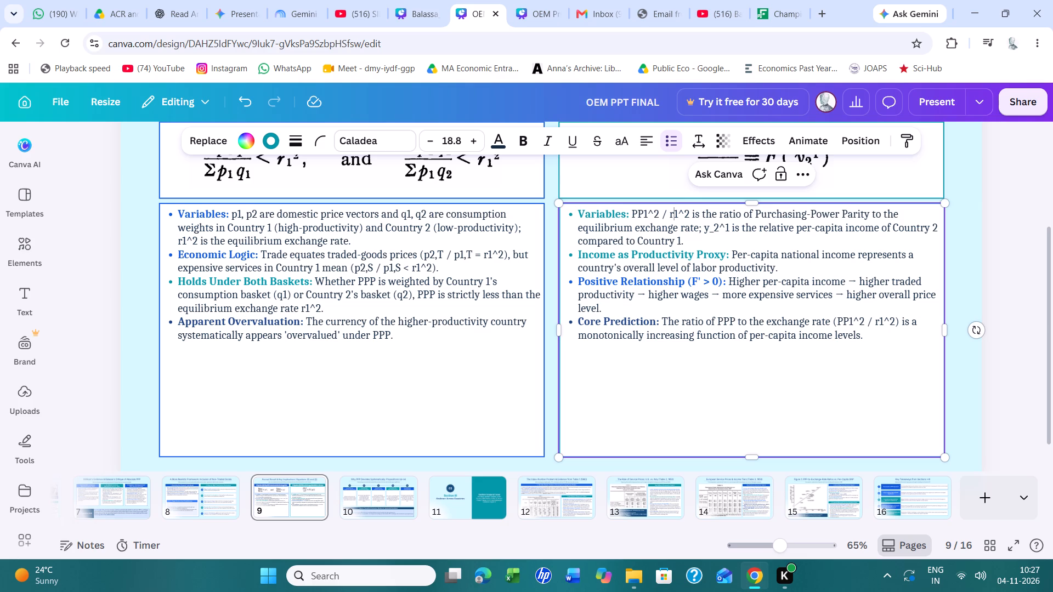
{"action": "left_click", "coordinate": [717, 232]}
{"action": "key", "text": "Left"}
{"action": "key", "text": "BackSpace"}
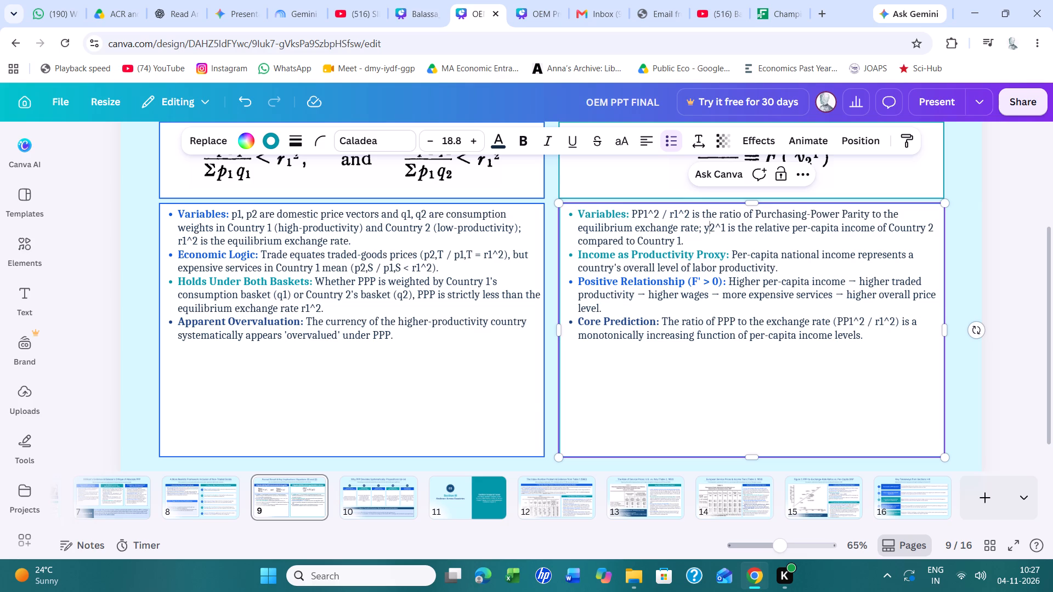
On slide 9, enlarge all the bullet text in the Equation (1) box to size 22.8.
{"action": "scroll", "coordinate": [717, 232], "scroll_direction": "up", "scroll_amount": 1}
{"action": "scroll", "coordinate": [843, 360], "scroll_direction": "down", "scroll_amount": 1}
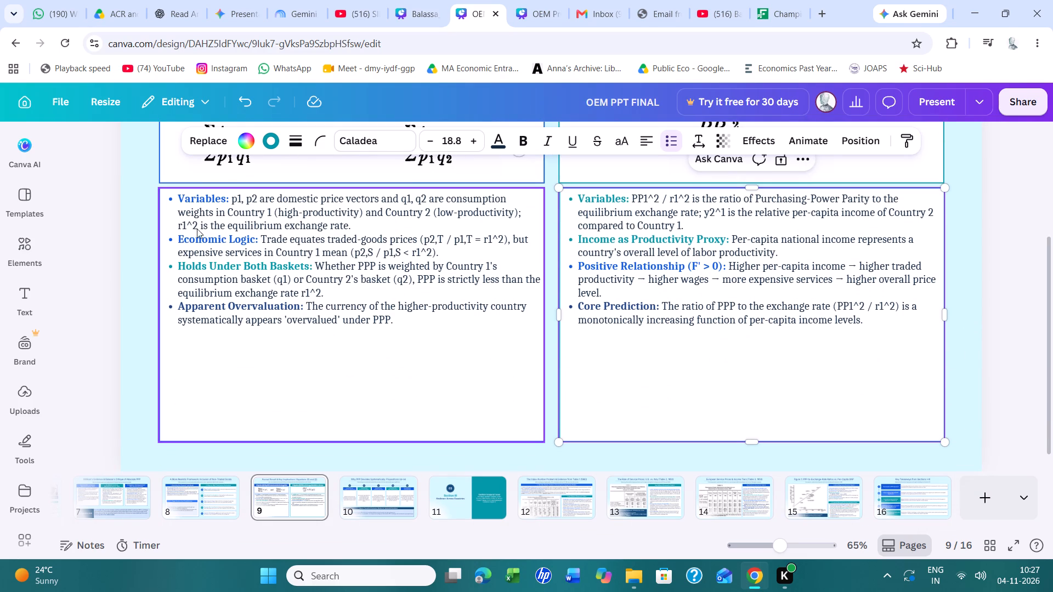
{"action": "triple_click", "coordinate": [180, 196]}
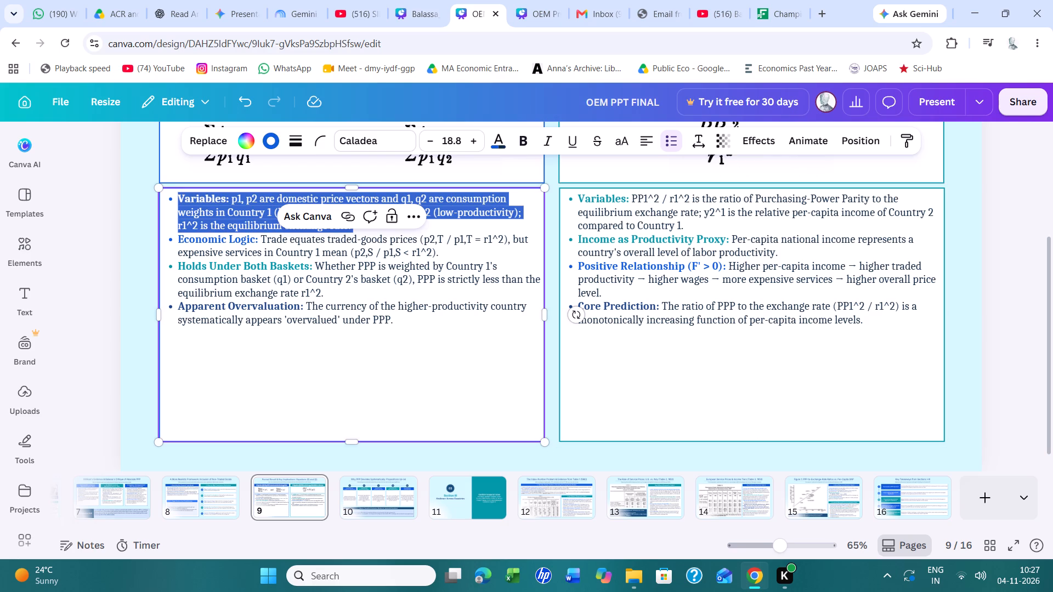
{"action": "key", "text": "ctrl+a"}
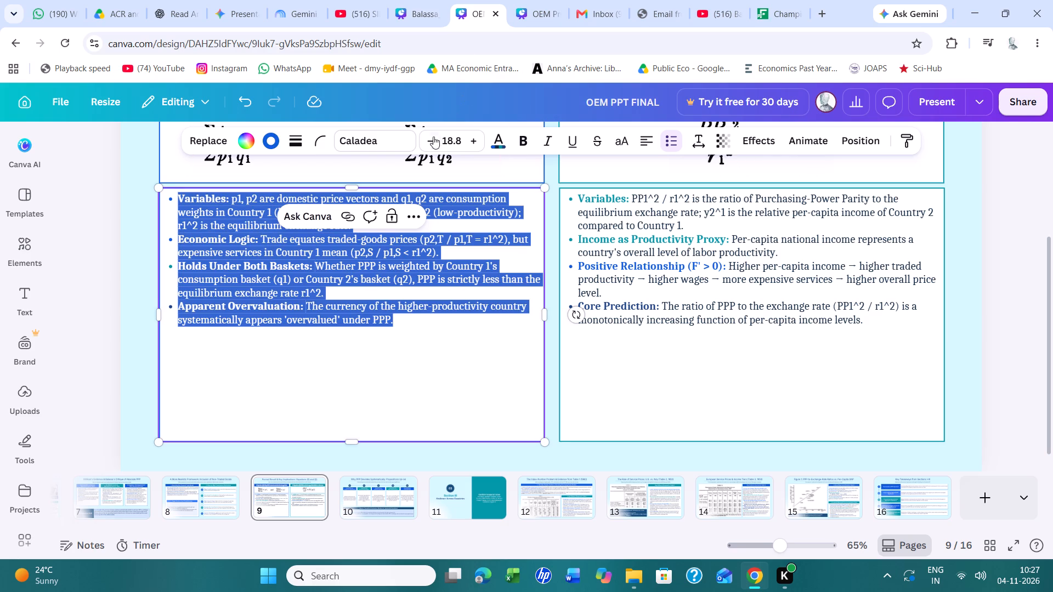
{"action": "triple_click", "coordinate": [474, 144]}
{"action": "left_click", "coordinate": [474, 144]}
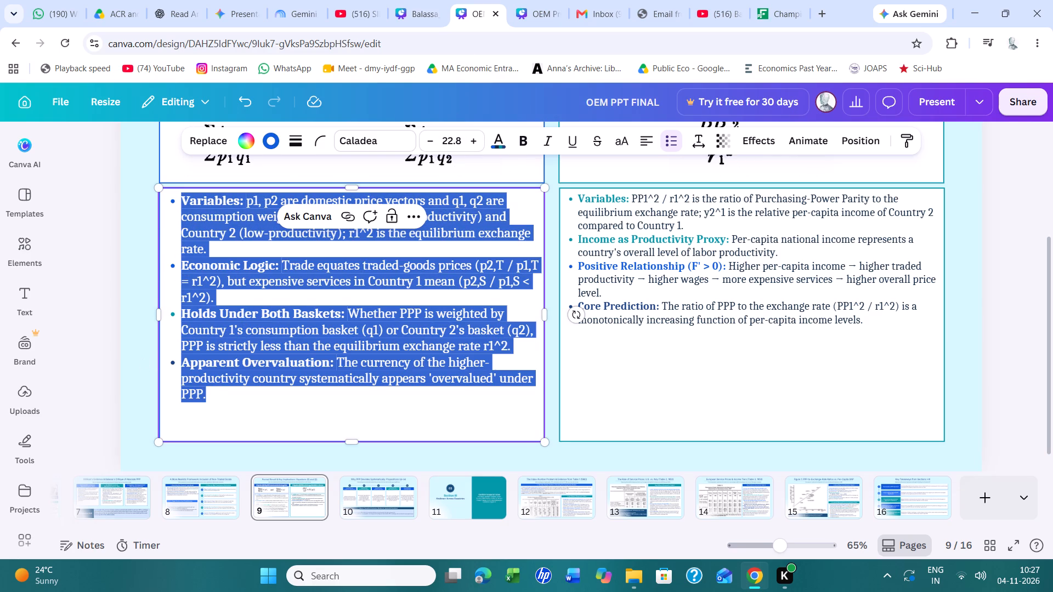
Enlarge all the bullet text in slide 9's Equation (2) box to size 22.8.
{"action": "left_click", "coordinate": [610, 286]}
{"action": "triple_click", "coordinate": [610, 286]}
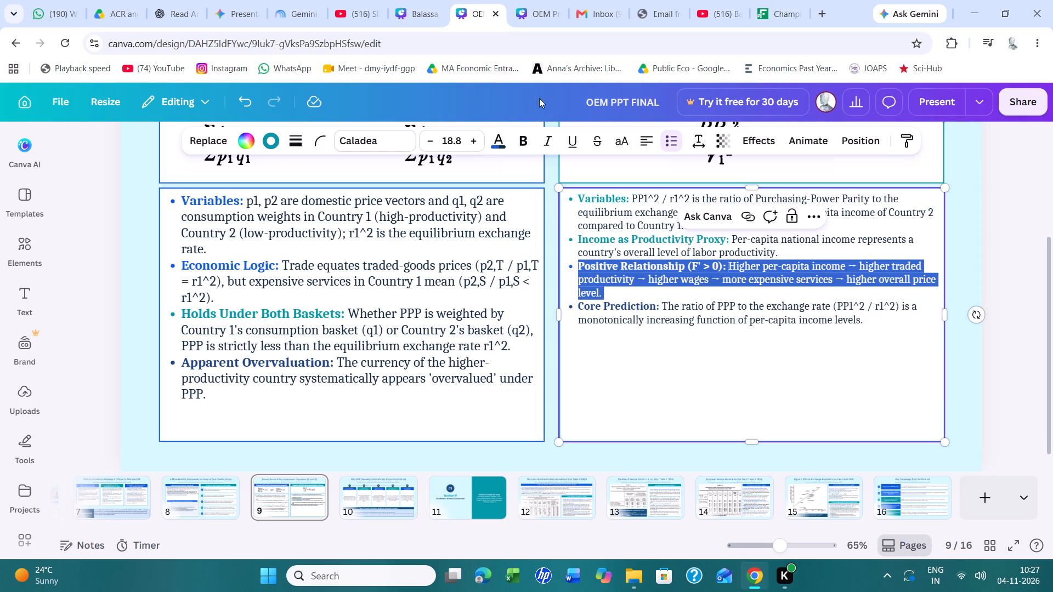
{"action": "key", "text": "ctrl+a"}
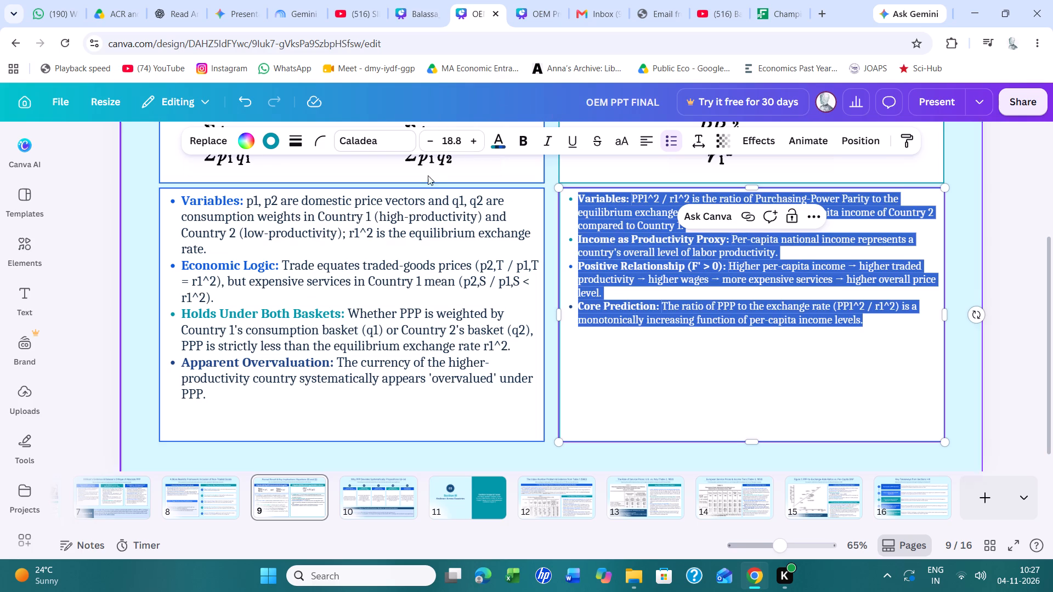
{"action": "triple_click", "coordinate": [478, 143]}
{"action": "left_click", "coordinate": [478, 143]}
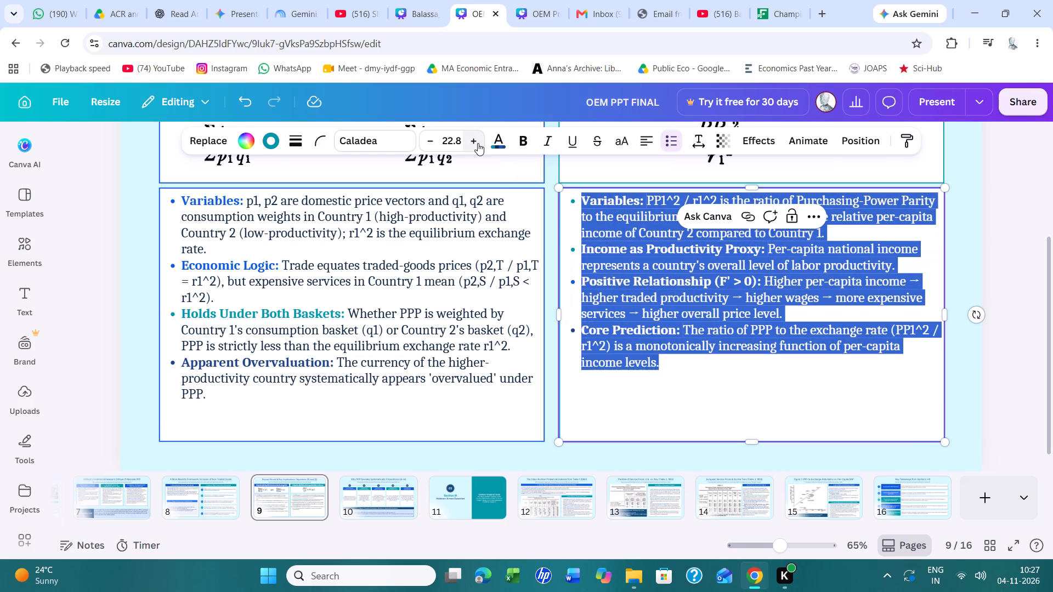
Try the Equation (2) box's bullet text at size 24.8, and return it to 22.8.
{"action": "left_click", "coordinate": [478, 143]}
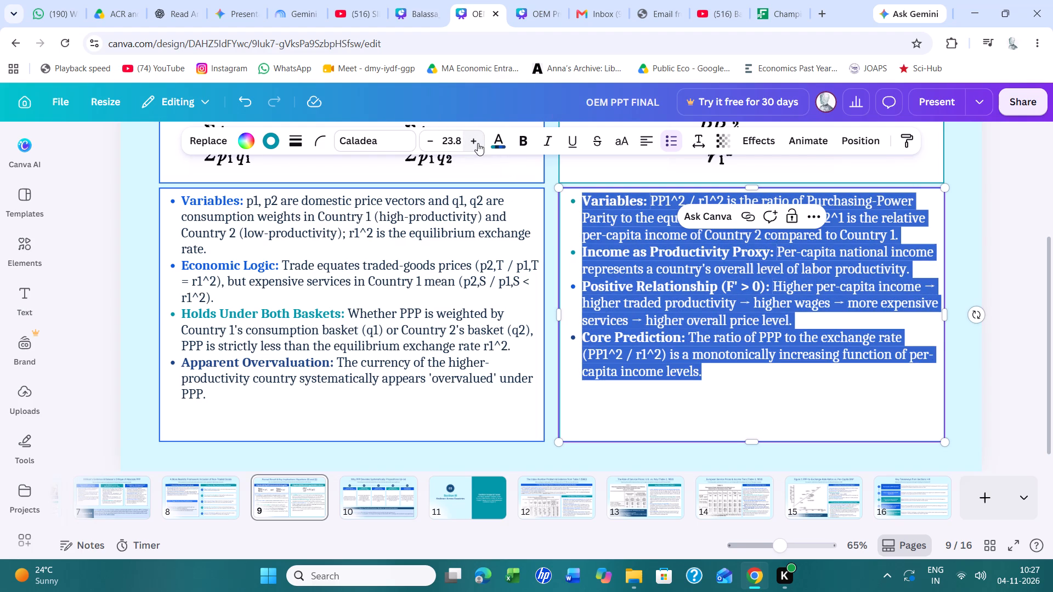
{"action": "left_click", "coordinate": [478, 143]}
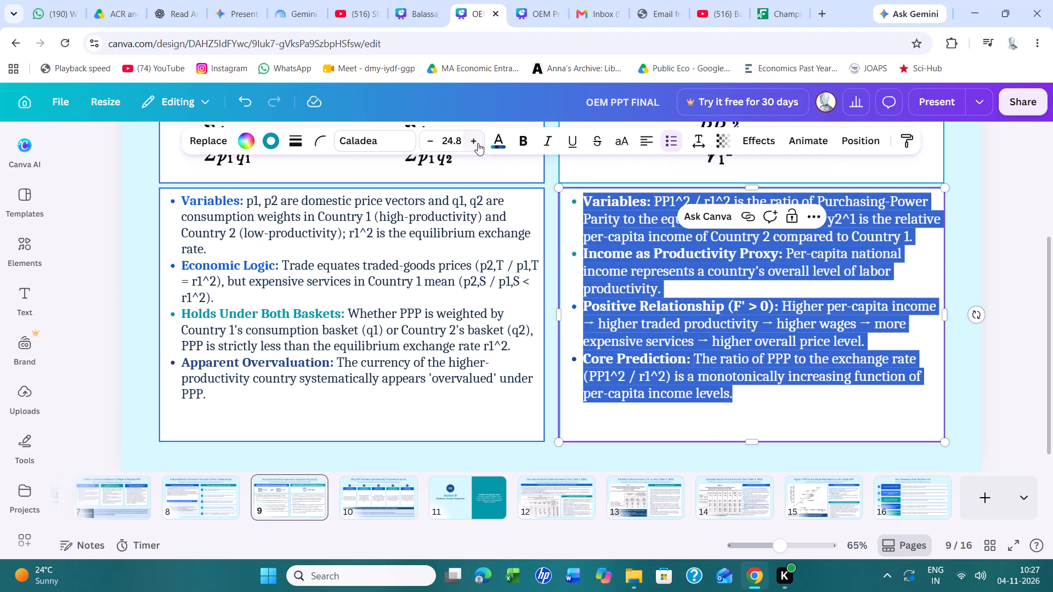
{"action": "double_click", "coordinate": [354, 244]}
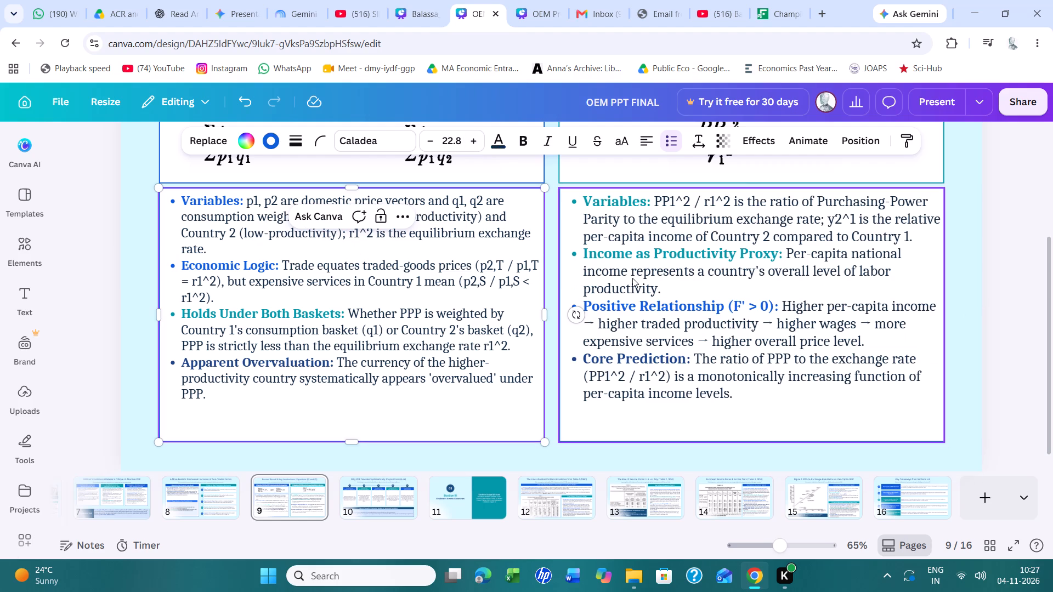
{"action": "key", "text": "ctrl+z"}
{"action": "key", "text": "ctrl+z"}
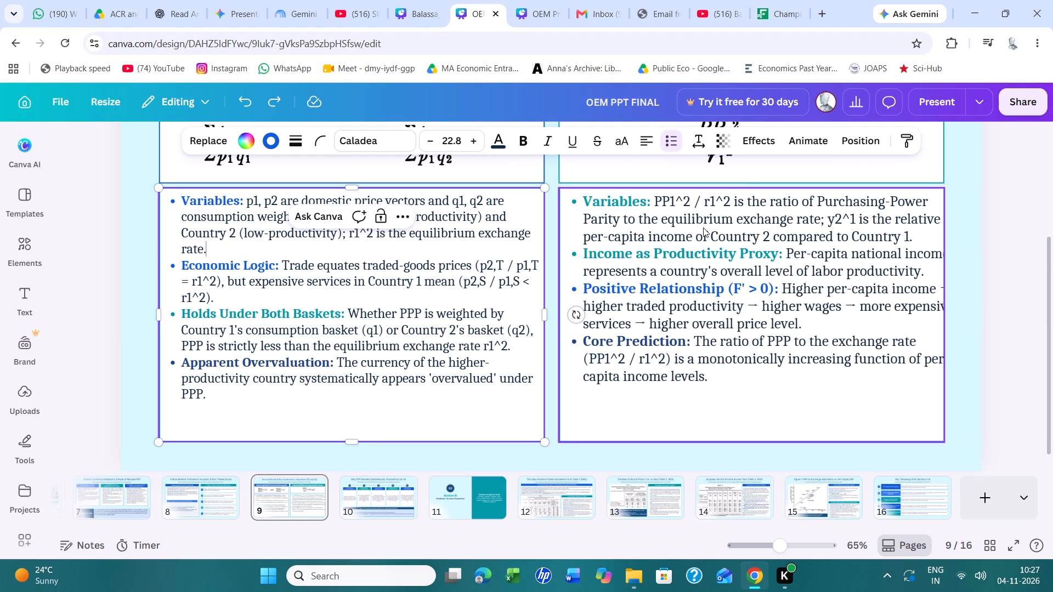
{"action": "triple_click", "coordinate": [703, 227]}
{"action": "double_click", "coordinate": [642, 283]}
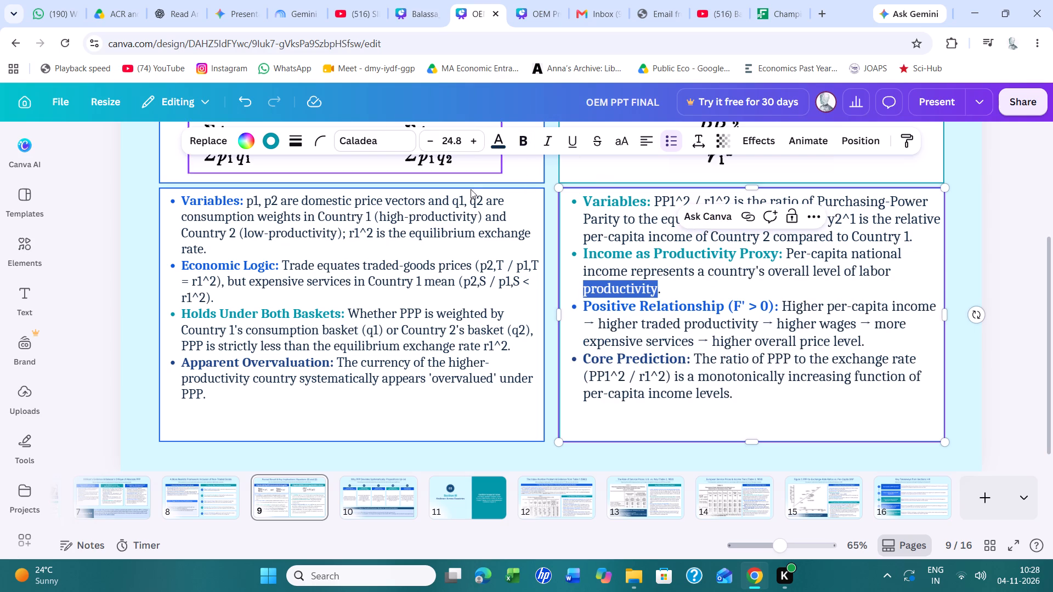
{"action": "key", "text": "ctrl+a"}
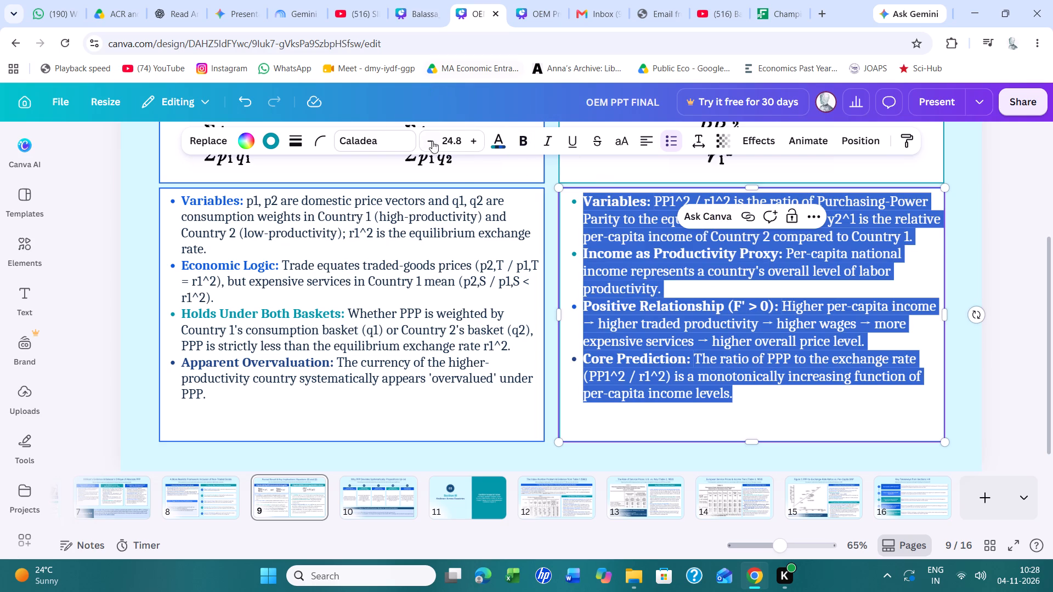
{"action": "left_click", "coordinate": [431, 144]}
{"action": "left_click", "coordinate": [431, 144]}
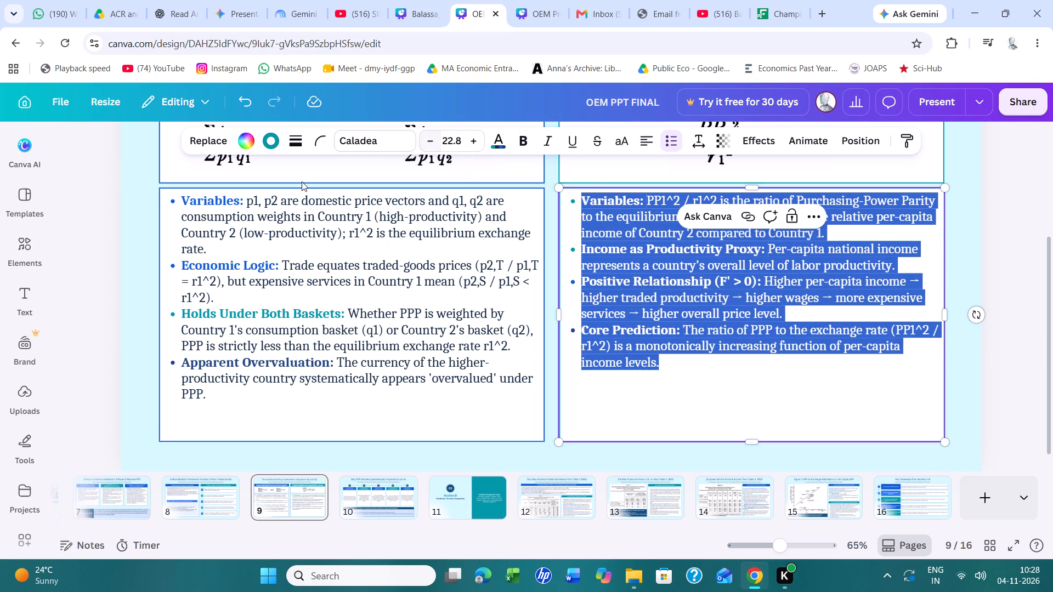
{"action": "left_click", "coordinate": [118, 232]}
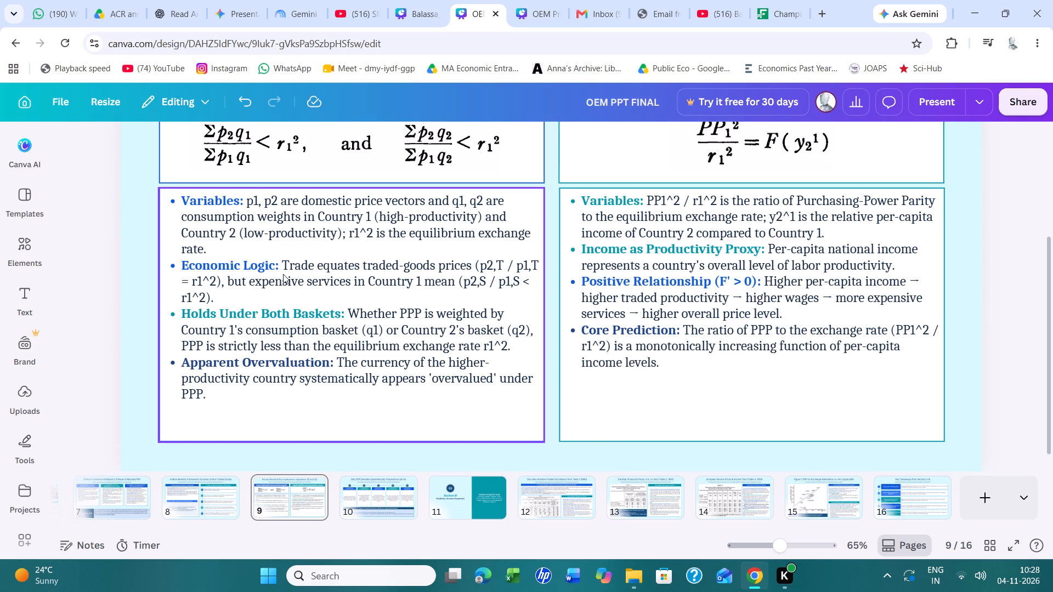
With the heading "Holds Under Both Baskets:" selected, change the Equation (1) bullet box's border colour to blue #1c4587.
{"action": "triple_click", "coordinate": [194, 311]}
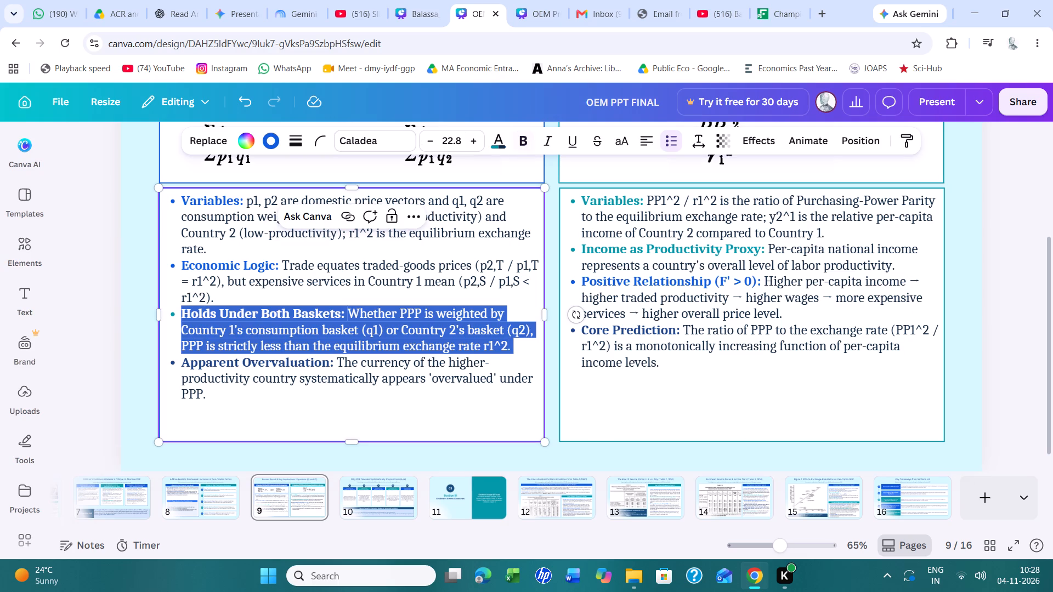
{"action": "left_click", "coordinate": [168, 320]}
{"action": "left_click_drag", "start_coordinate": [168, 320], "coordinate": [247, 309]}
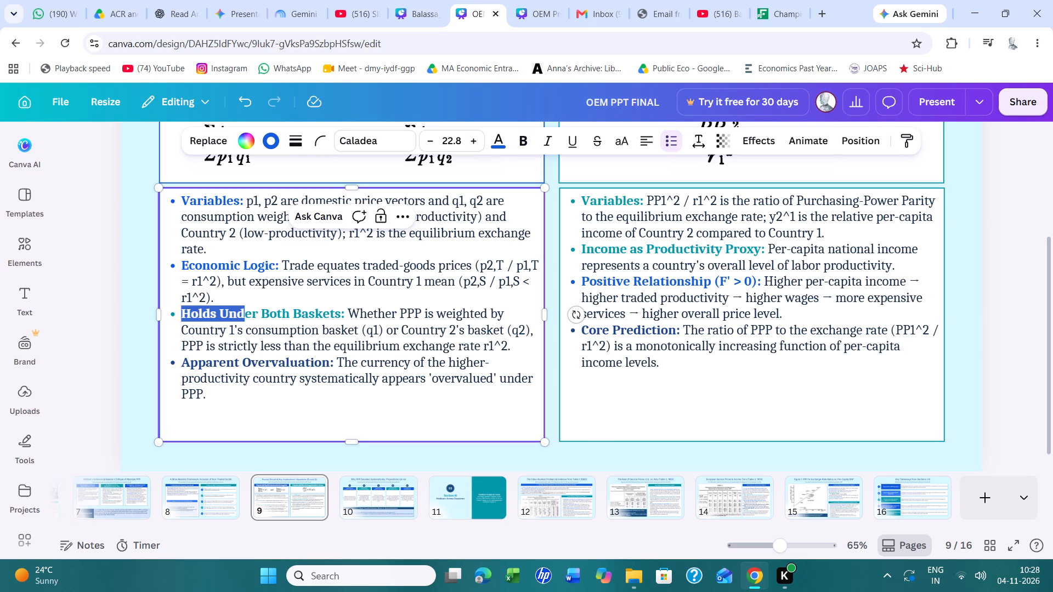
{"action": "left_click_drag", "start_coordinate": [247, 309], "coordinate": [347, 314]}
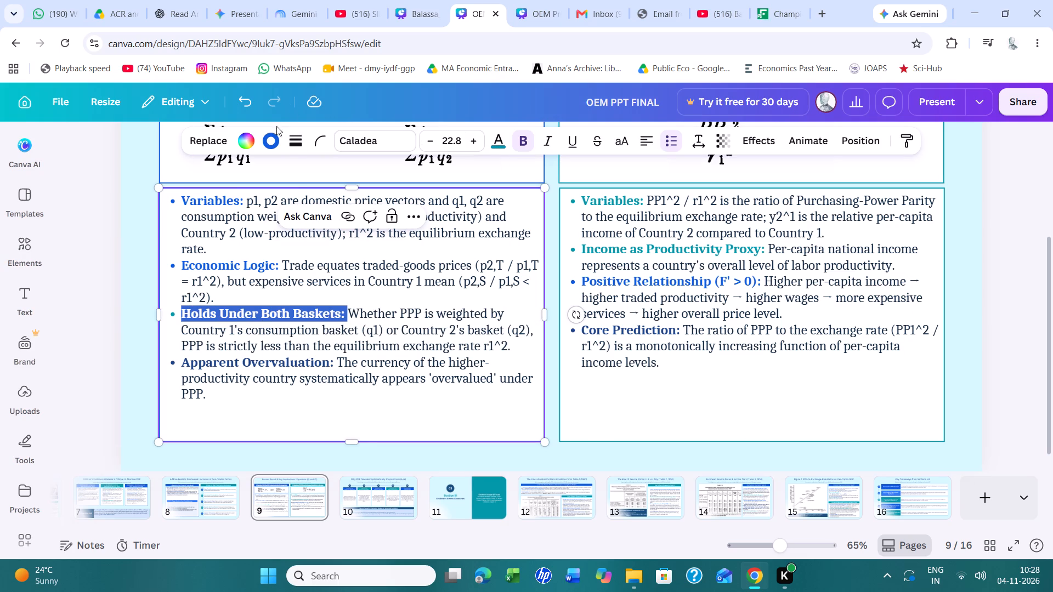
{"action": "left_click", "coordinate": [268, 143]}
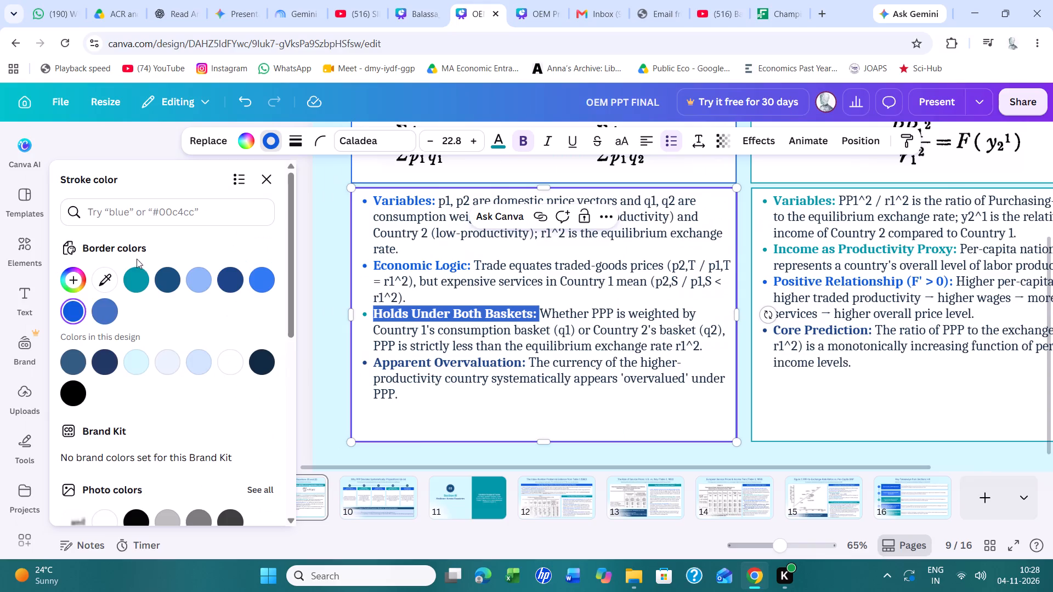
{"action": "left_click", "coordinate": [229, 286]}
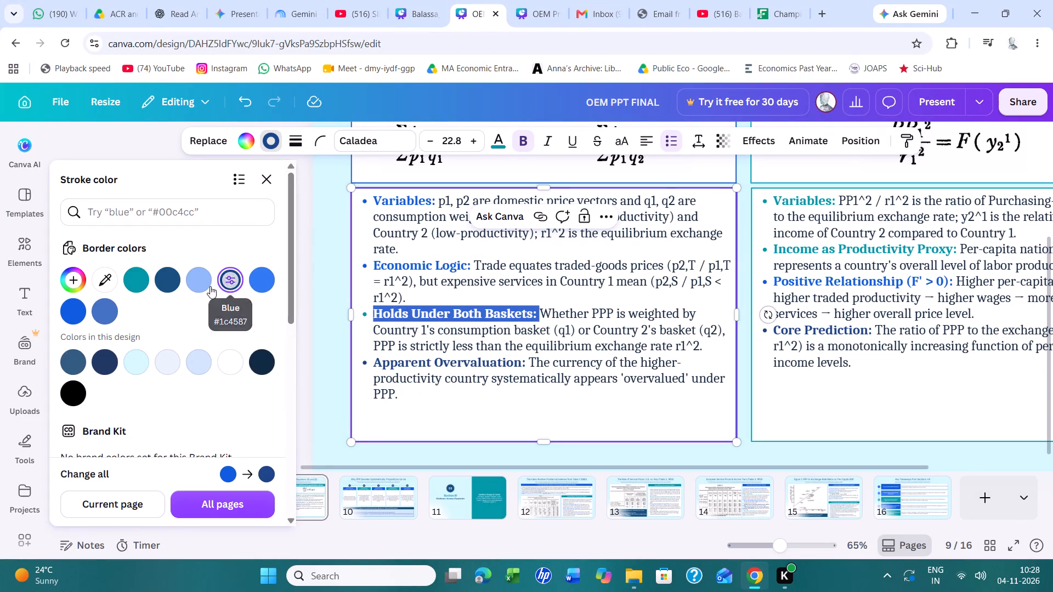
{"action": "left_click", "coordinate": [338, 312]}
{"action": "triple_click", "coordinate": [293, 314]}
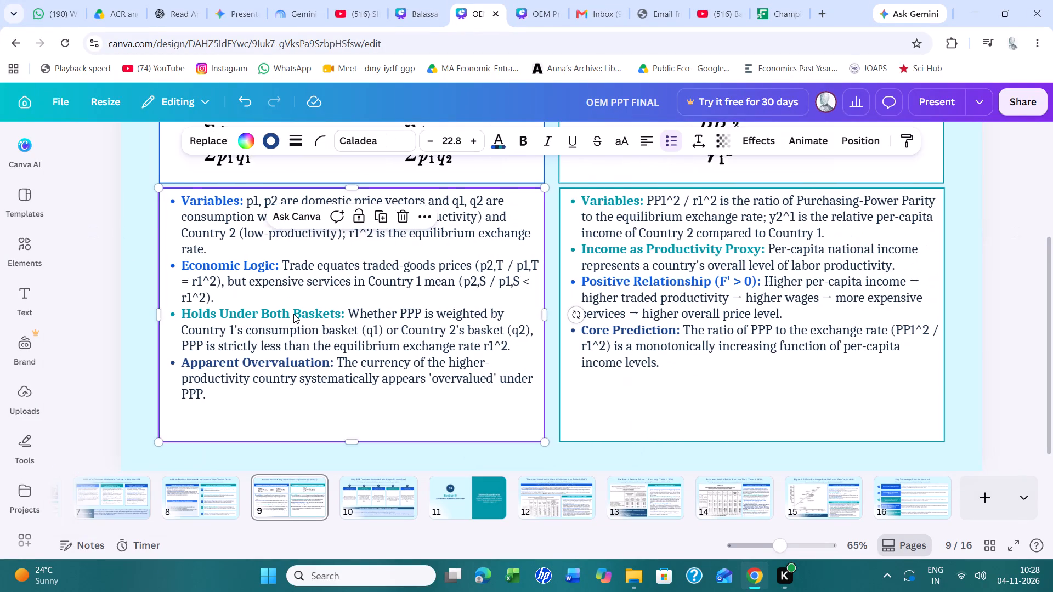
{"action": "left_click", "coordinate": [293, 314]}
Check the text colour used for the bullet heading "Economic Logic:" in the Equation (1) box.
{"action": "double_click", "coordinate": [247, 266]}
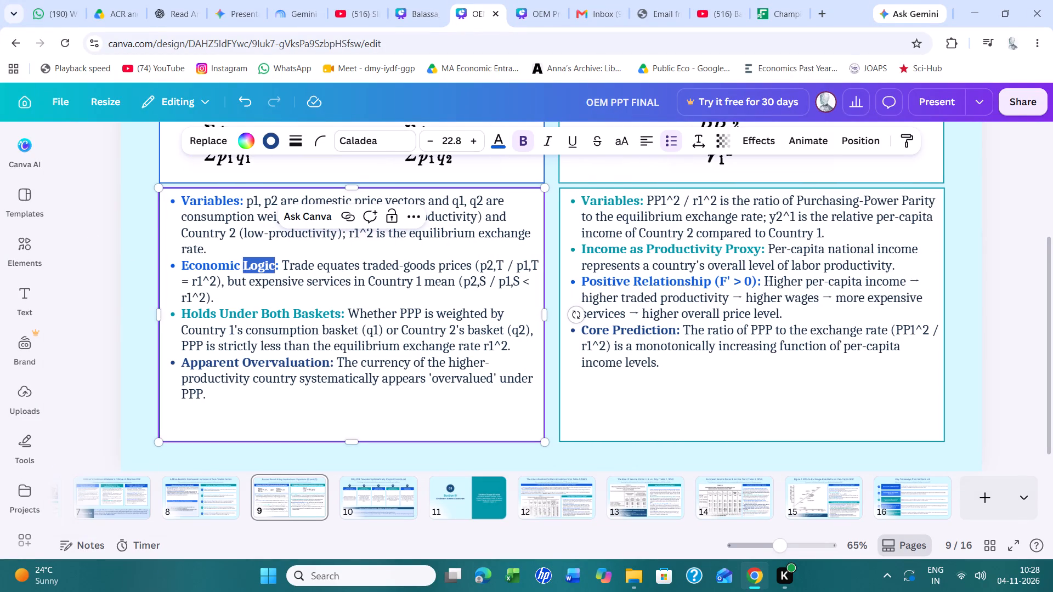
{"action": "left_click_drag", "start_coordinate": [182, 265], "coordinate": [281, 270]}
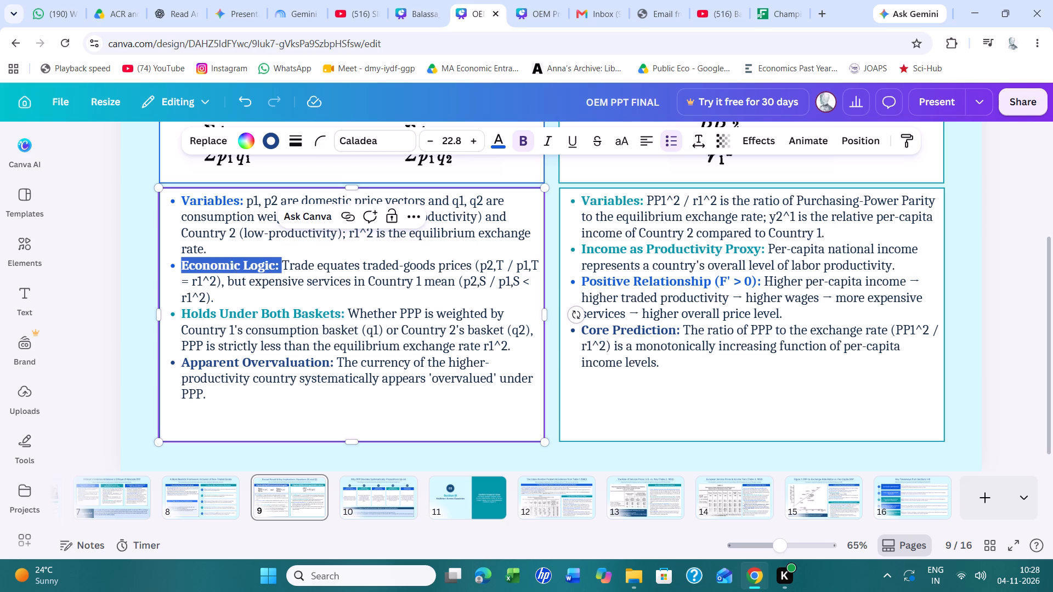
{"action": "left_click", "coordinate": [492, 142]}
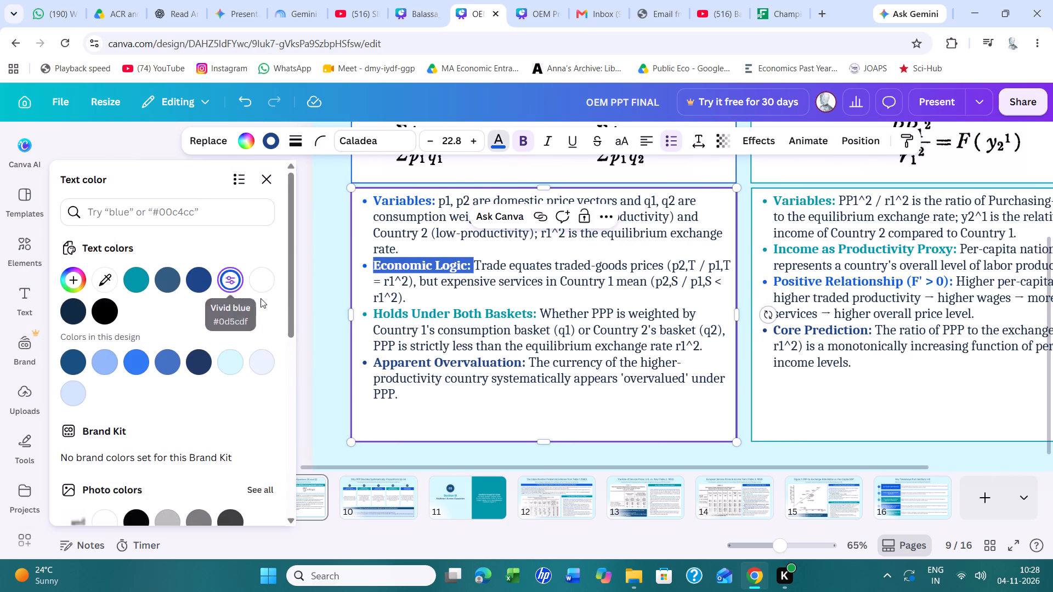
{"action": "left_click", "coordinate": [505, 405]}
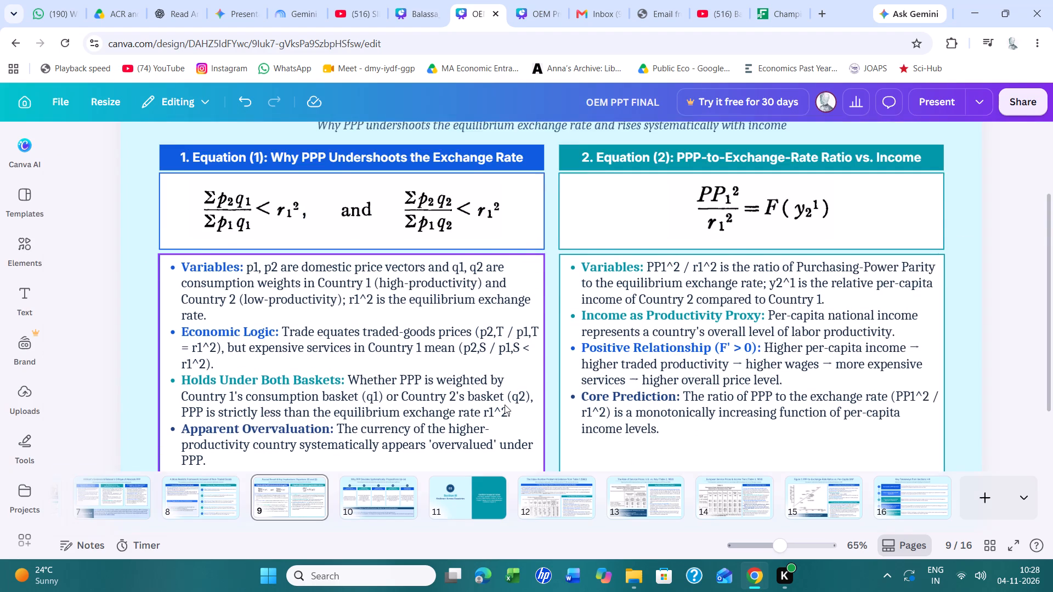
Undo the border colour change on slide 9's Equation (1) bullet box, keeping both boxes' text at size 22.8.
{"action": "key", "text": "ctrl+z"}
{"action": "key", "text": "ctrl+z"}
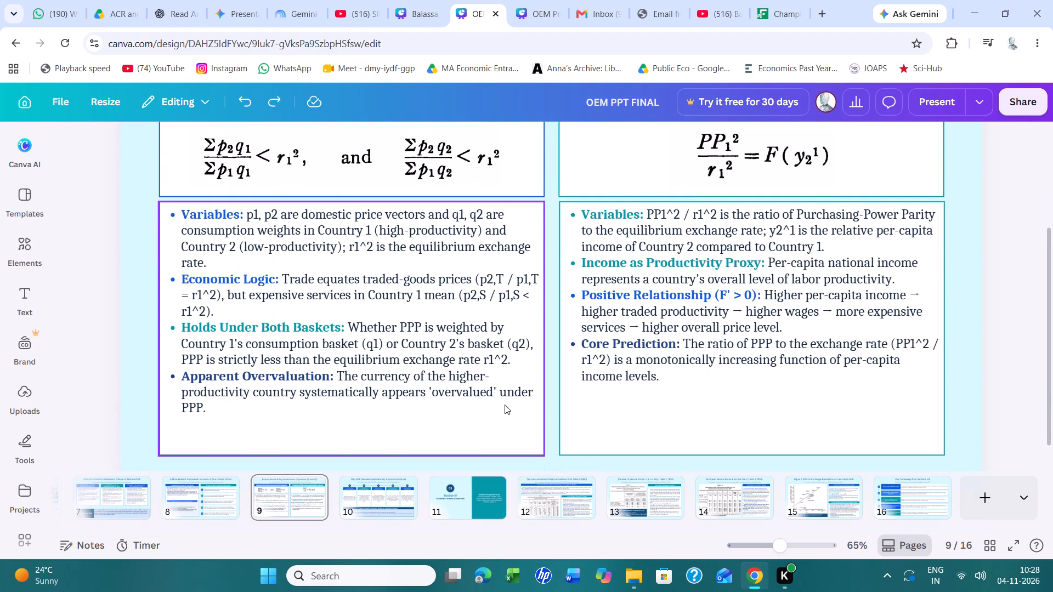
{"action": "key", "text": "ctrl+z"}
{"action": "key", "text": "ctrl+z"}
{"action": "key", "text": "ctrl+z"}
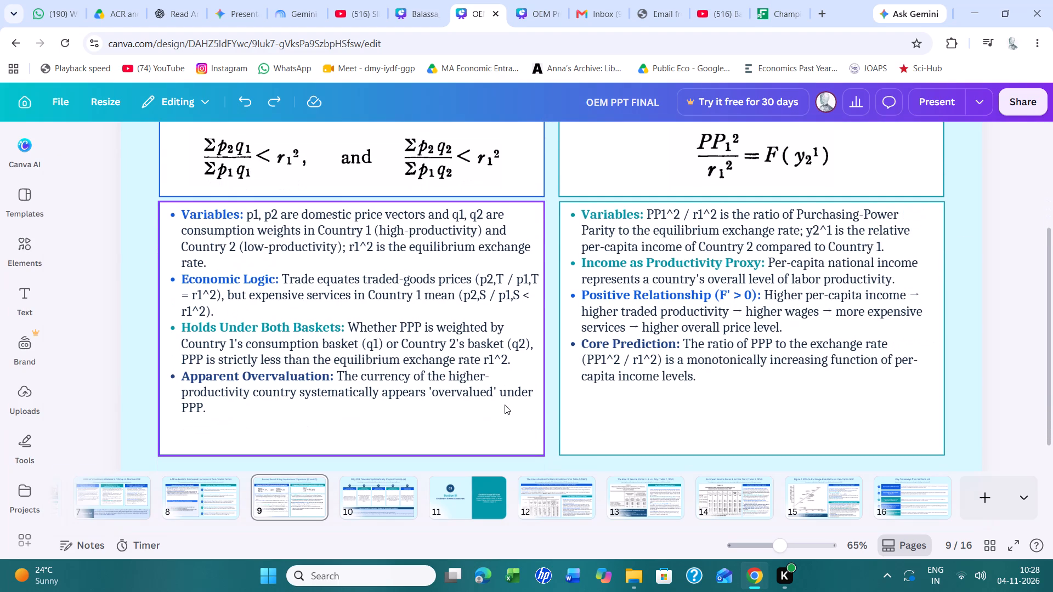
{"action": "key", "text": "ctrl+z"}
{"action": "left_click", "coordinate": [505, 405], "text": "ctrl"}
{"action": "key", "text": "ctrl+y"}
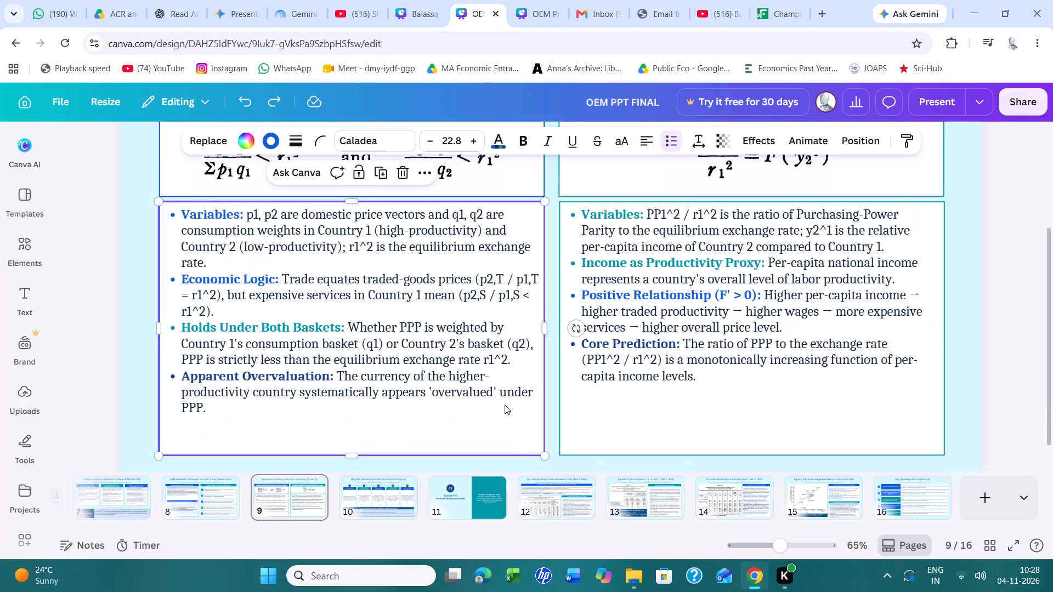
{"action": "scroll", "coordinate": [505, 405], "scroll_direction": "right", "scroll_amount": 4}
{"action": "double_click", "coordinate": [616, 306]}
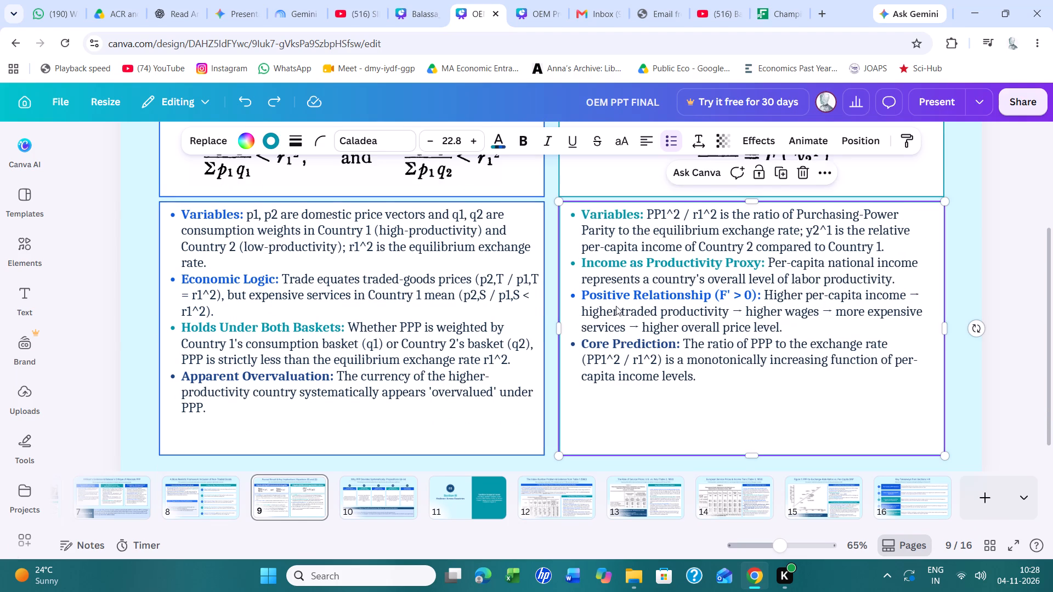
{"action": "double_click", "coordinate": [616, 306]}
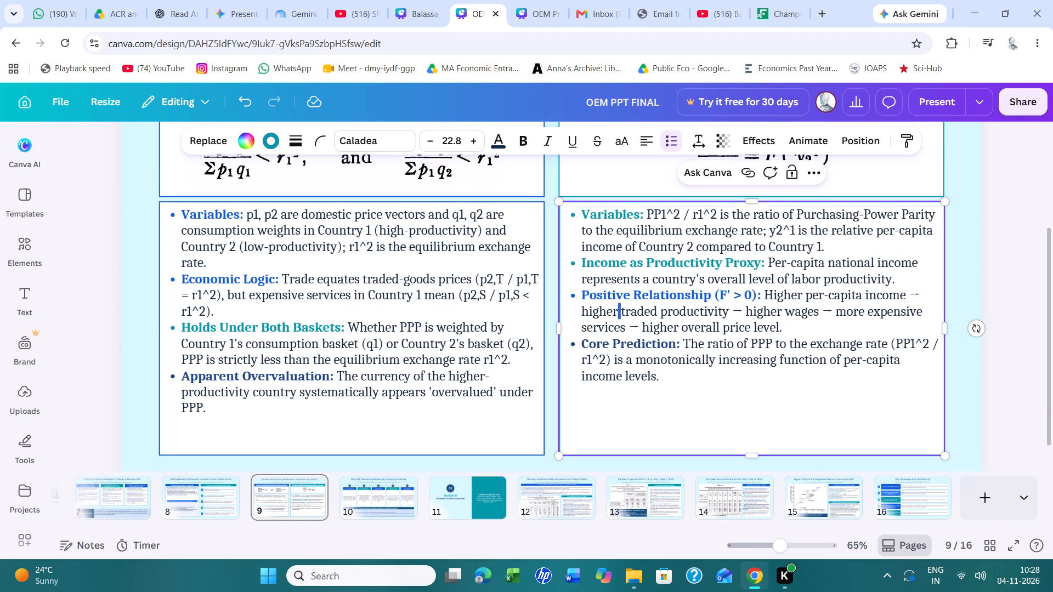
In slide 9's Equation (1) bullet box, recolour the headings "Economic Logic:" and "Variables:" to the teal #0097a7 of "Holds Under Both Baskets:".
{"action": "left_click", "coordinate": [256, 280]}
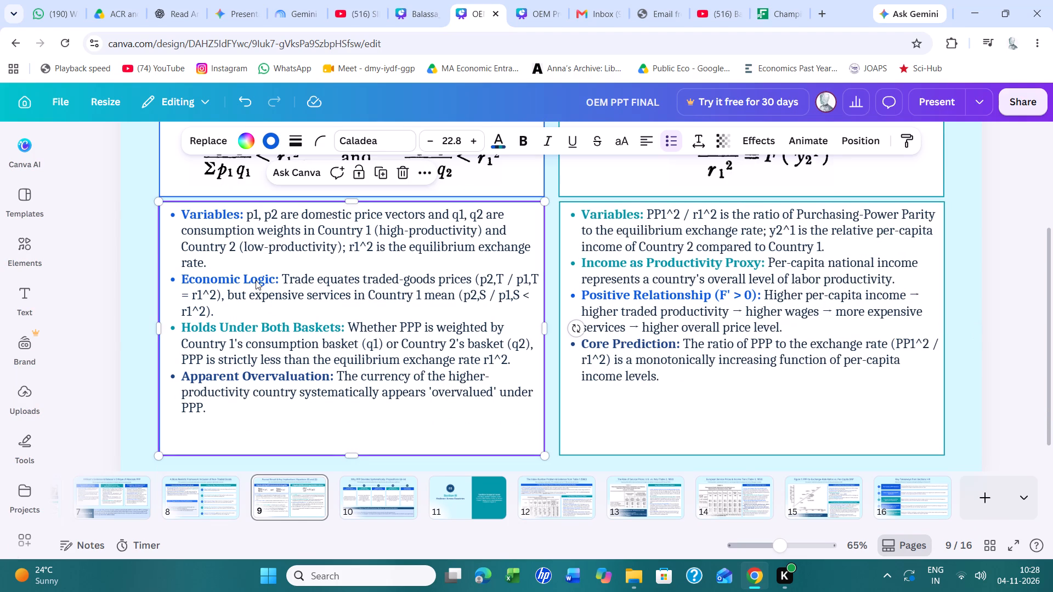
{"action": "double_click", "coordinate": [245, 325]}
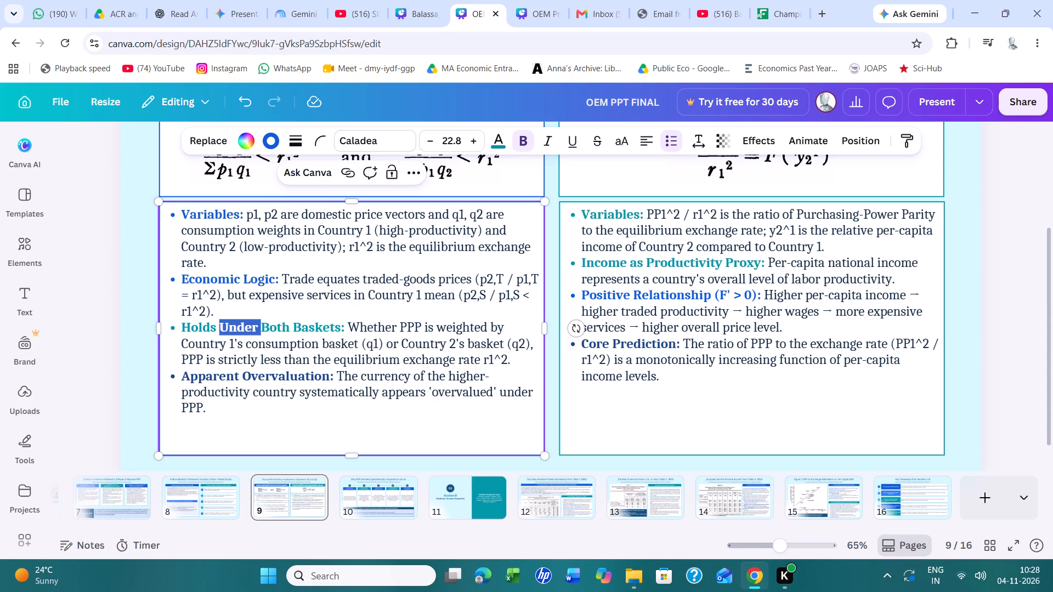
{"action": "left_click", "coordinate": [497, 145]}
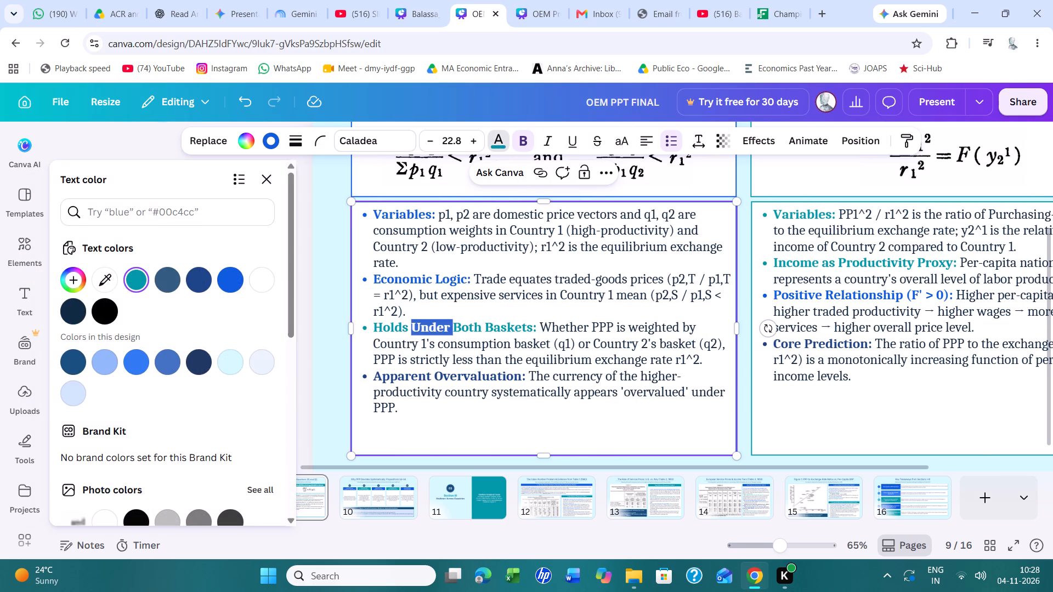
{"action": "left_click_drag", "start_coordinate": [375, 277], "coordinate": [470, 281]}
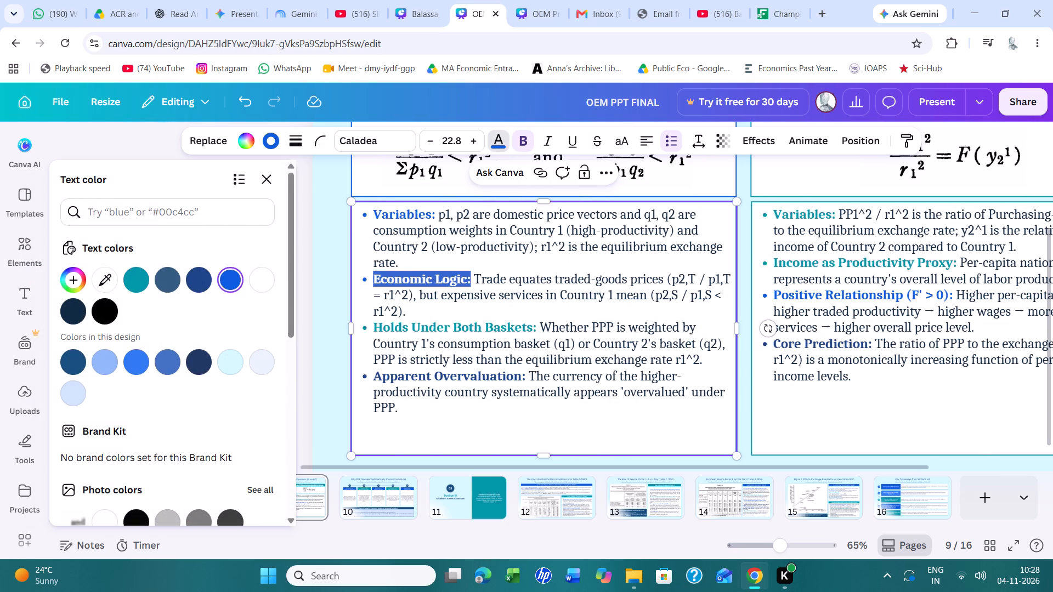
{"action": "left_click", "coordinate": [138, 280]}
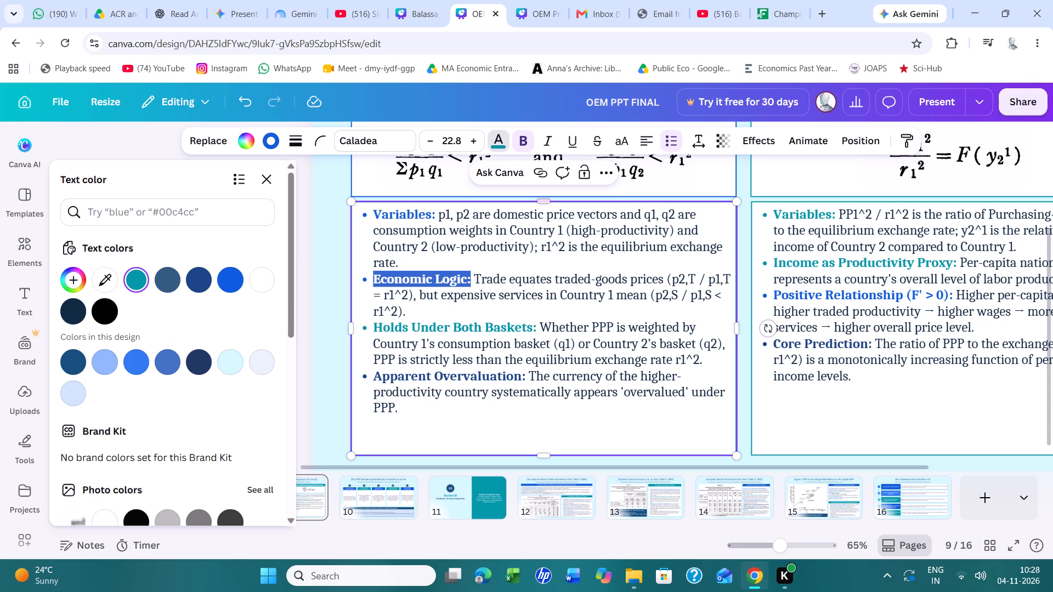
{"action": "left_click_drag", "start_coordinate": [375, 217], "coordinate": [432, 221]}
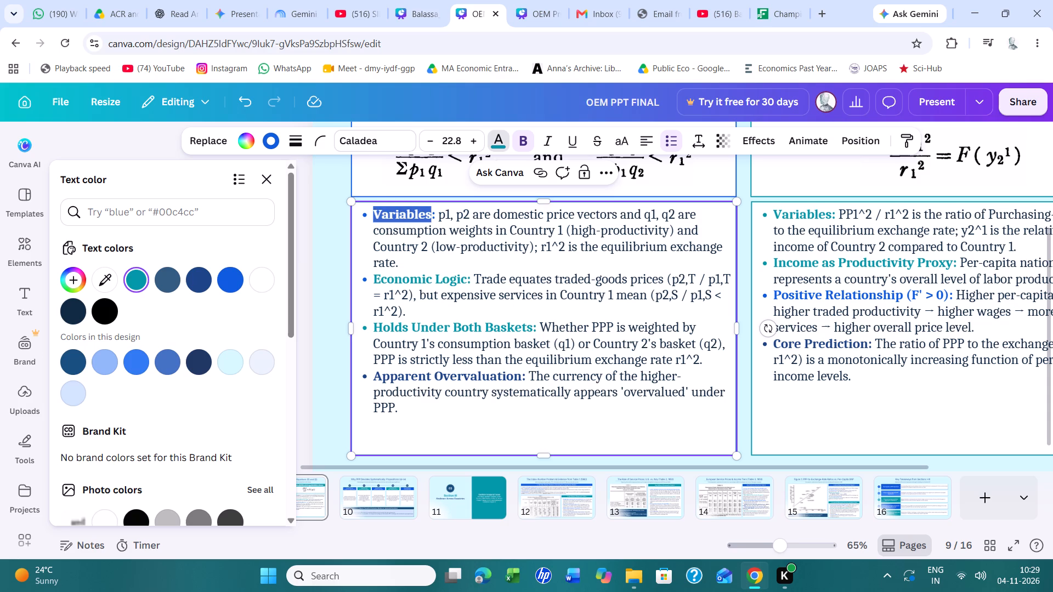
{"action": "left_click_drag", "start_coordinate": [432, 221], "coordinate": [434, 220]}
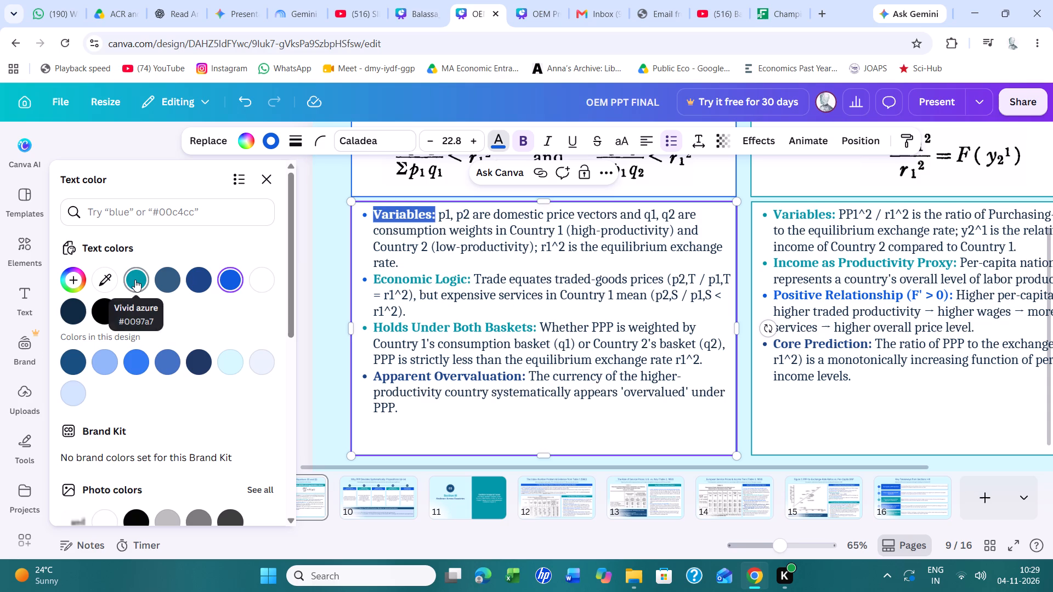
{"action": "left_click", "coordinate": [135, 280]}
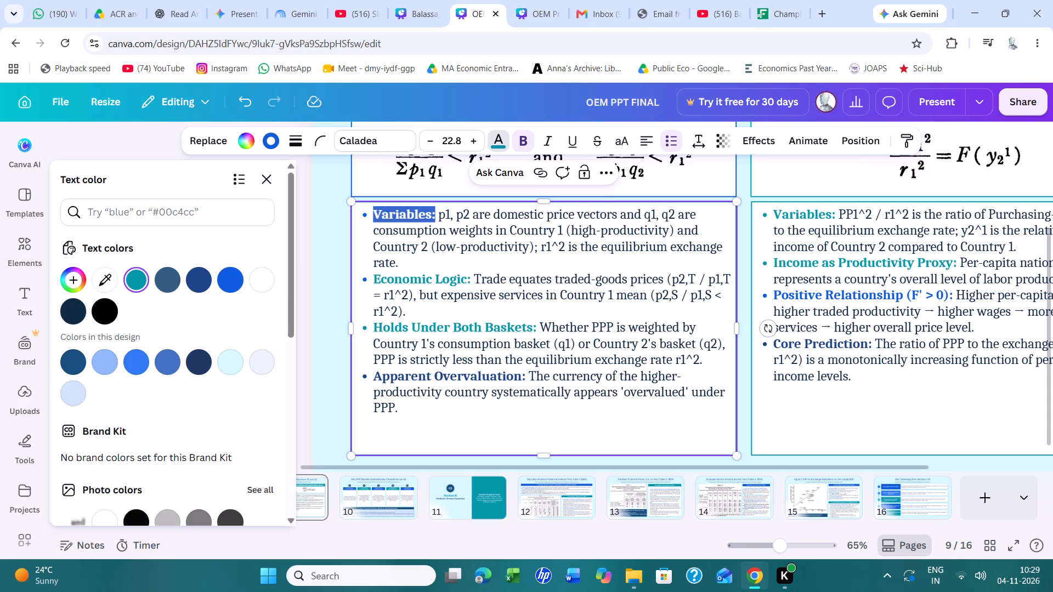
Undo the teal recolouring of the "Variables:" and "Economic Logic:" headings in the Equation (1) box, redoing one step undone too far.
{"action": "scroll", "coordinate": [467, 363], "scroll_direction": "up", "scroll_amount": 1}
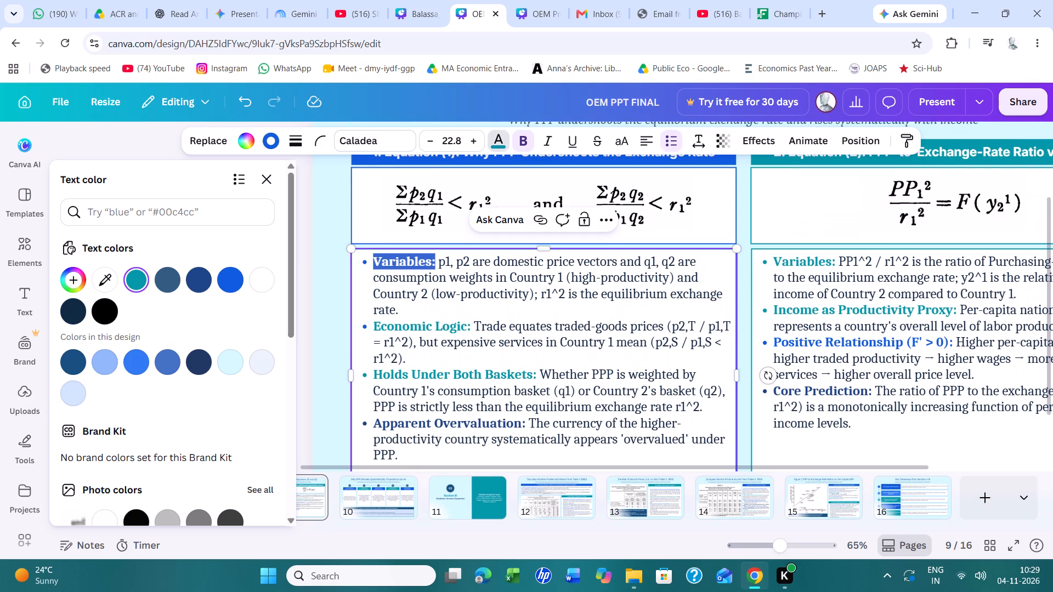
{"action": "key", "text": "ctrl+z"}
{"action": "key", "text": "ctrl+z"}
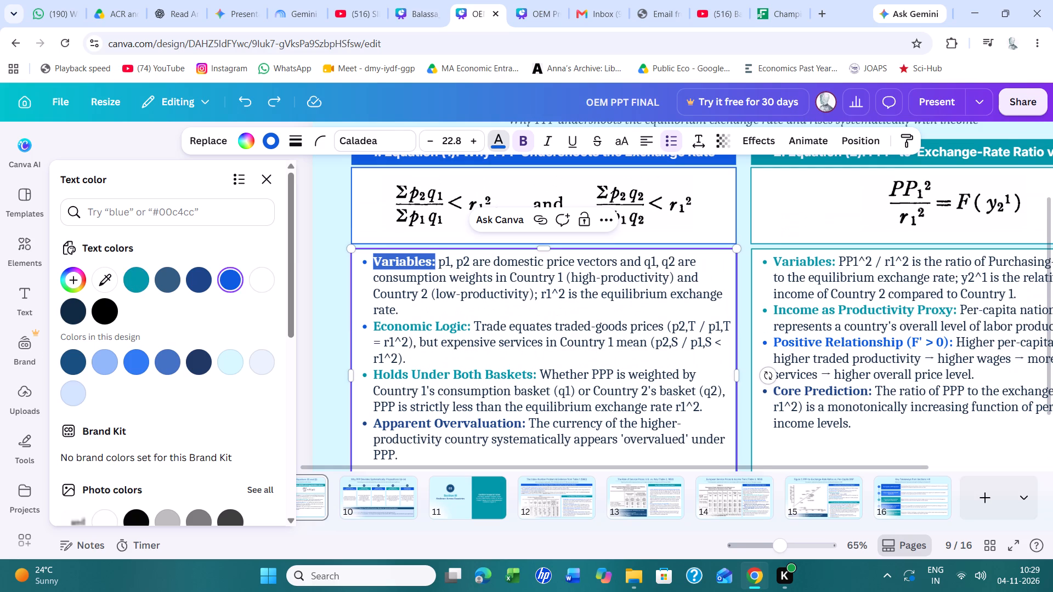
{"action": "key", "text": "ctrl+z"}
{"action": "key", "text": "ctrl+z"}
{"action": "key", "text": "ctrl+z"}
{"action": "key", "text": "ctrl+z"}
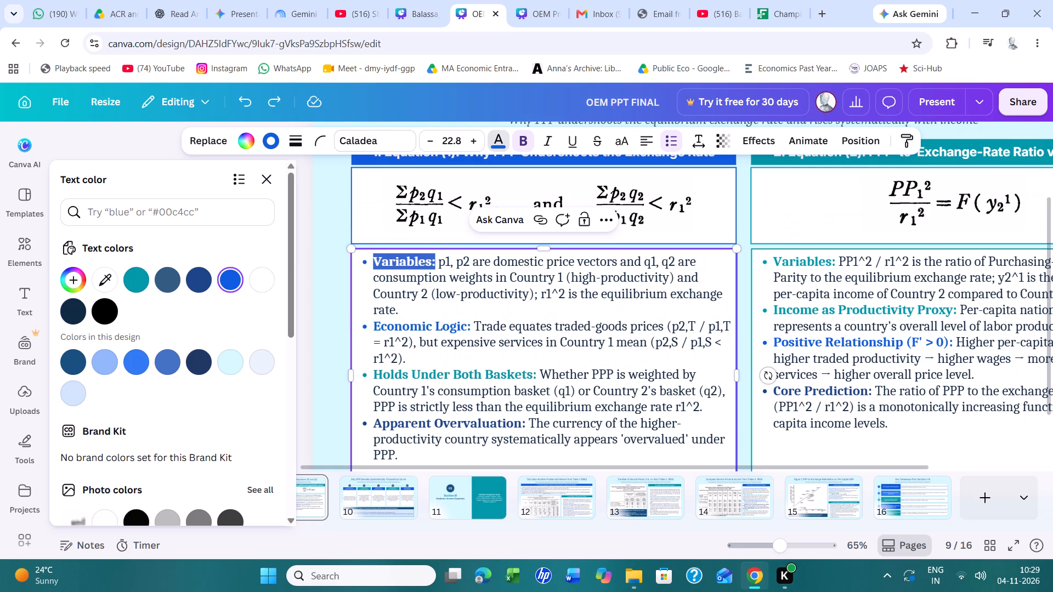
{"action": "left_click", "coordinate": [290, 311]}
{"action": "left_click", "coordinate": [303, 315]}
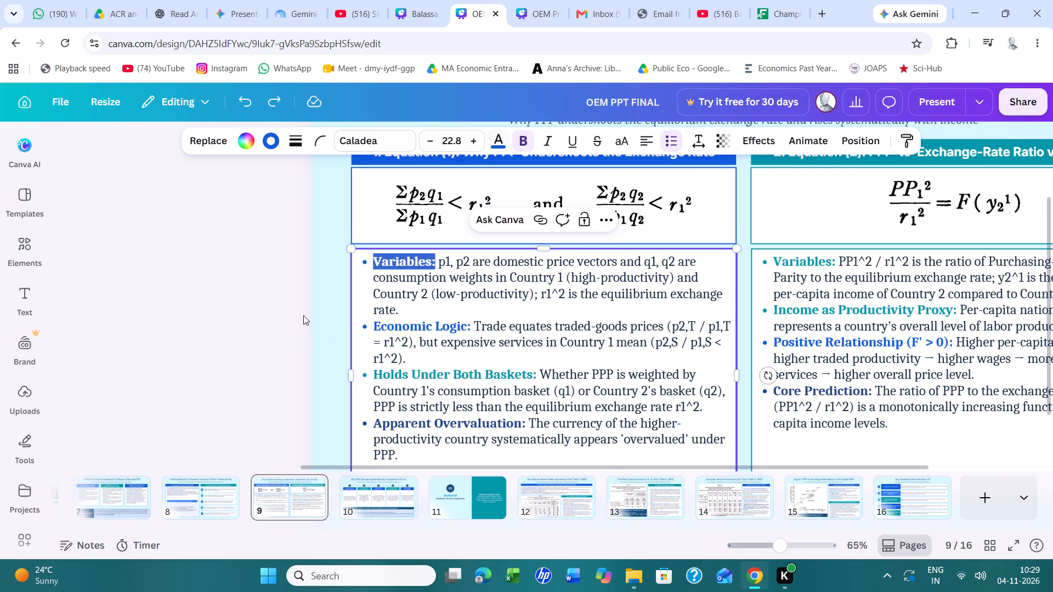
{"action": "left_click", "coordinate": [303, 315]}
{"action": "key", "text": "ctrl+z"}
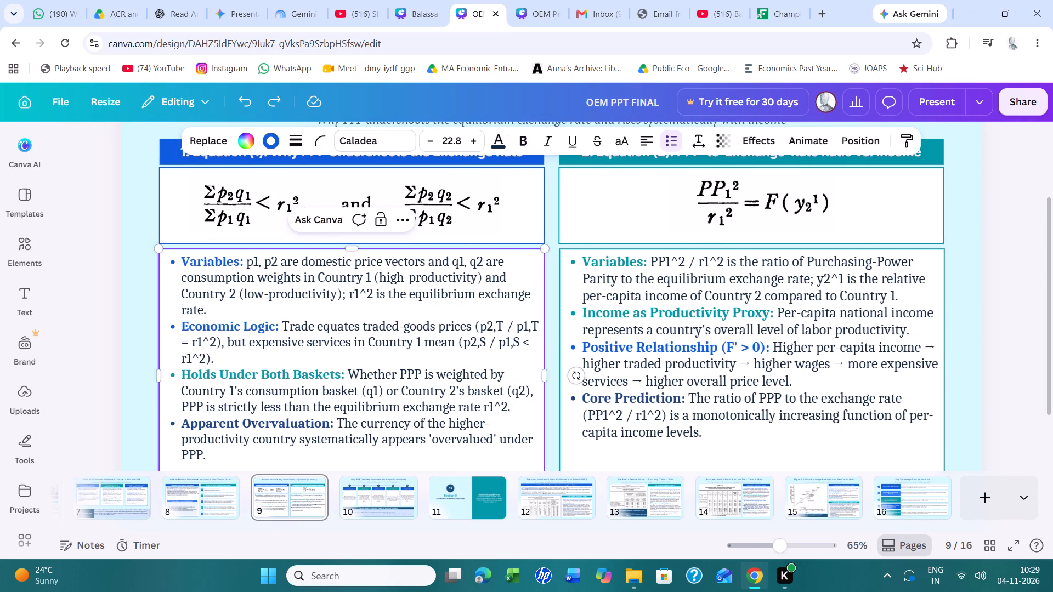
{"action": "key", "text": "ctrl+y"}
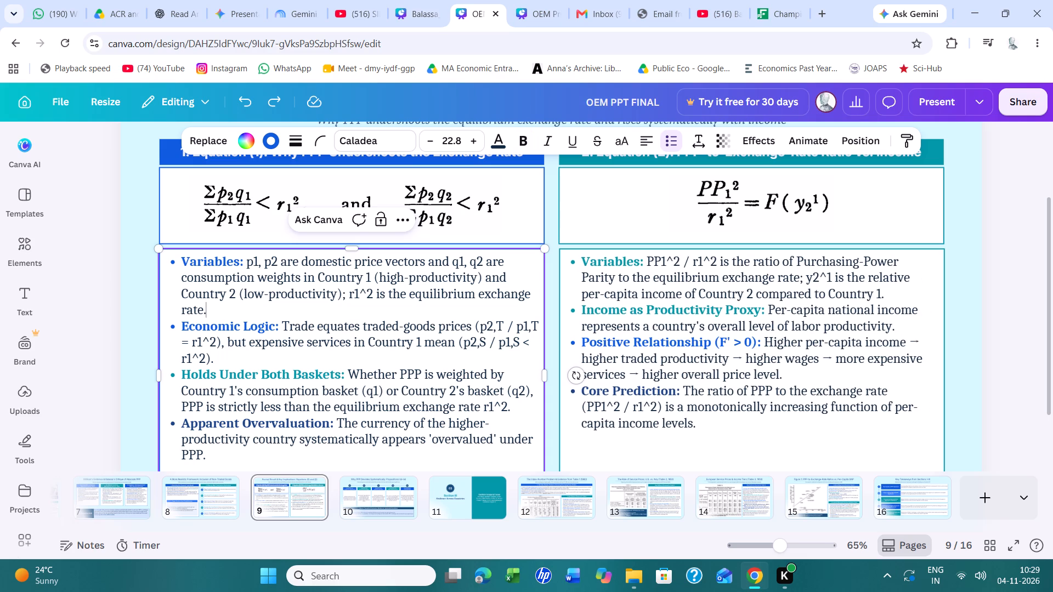
Recolour the headings "Holds Under Both Baskets:" and "Apparent Overvaluation:" in the Equation (1) box to the bright blue used for "Variables:".
{"action": "scroll", "coordinate": [280, 329], "scroll_direction": "down", "scroll_amount": 1}
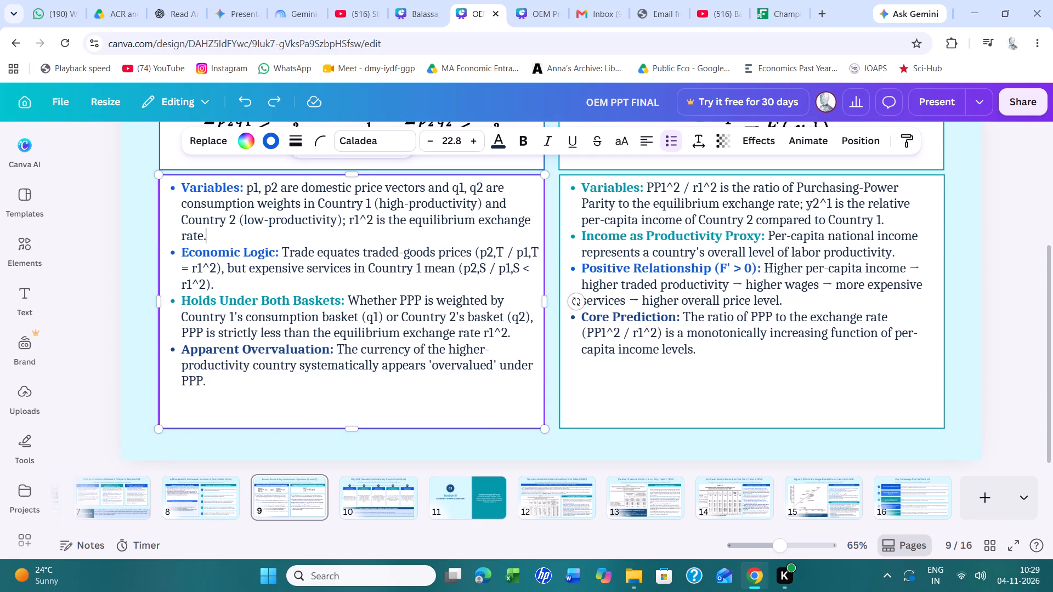
{"action": "left_click_drag", "start_coordinate": [180, 300], "coordinate": [345, 306]}
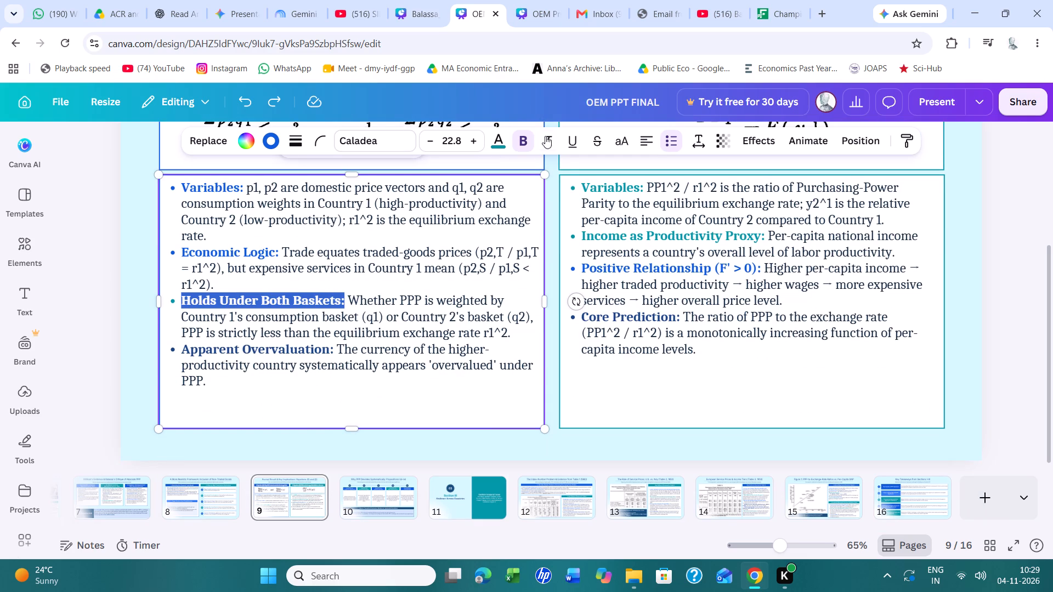
{"action": "left_click", "coordinate": [505, 141]}
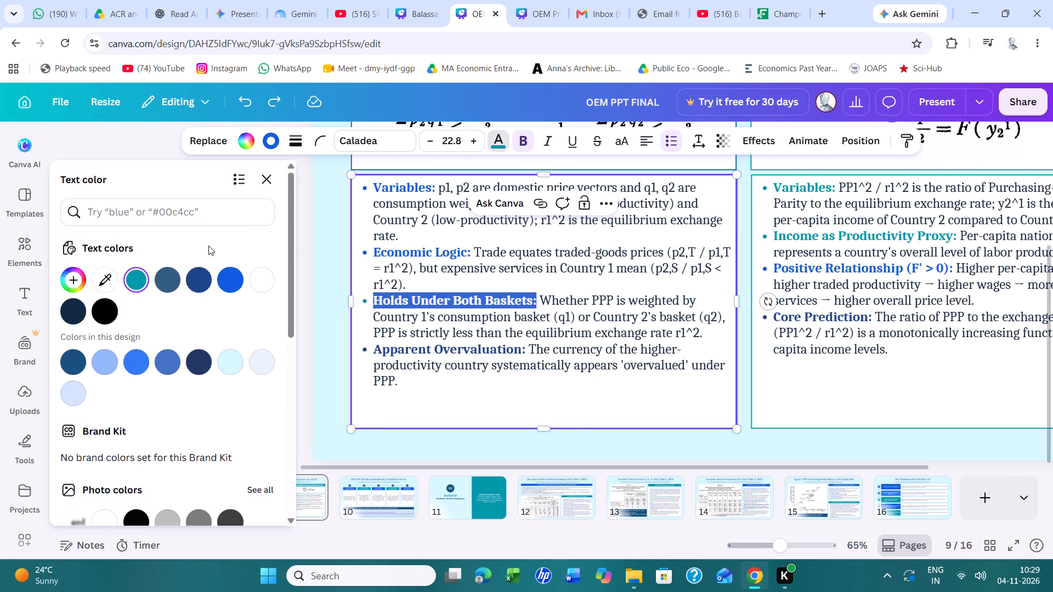
{"action": "left_click", "coordinate": [228, 278]}
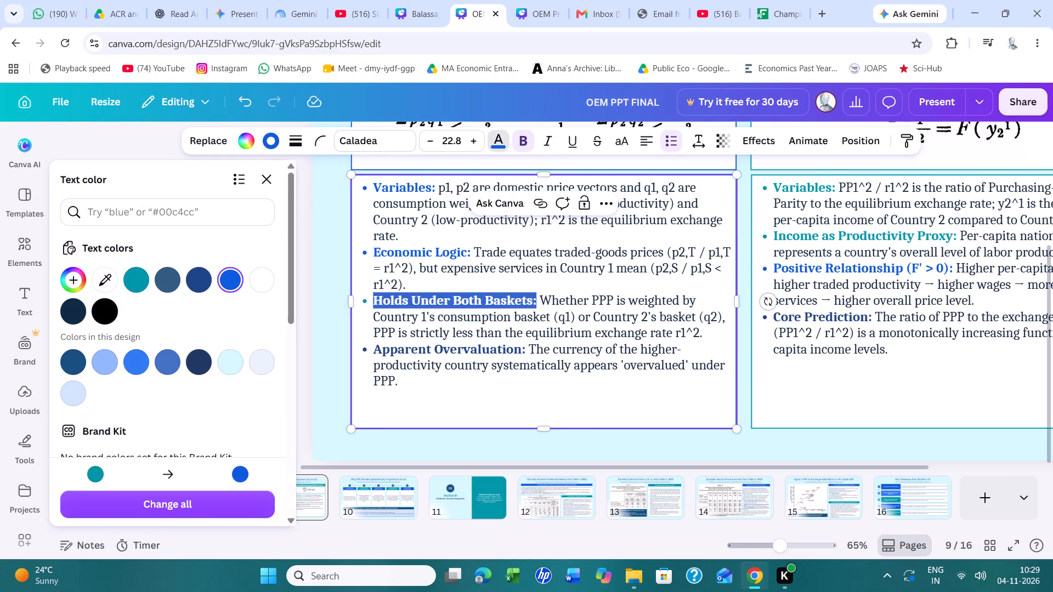
{"action": "left_click_drag", "start_coordinate": [374, 351], "coordinate": [528, 353]}
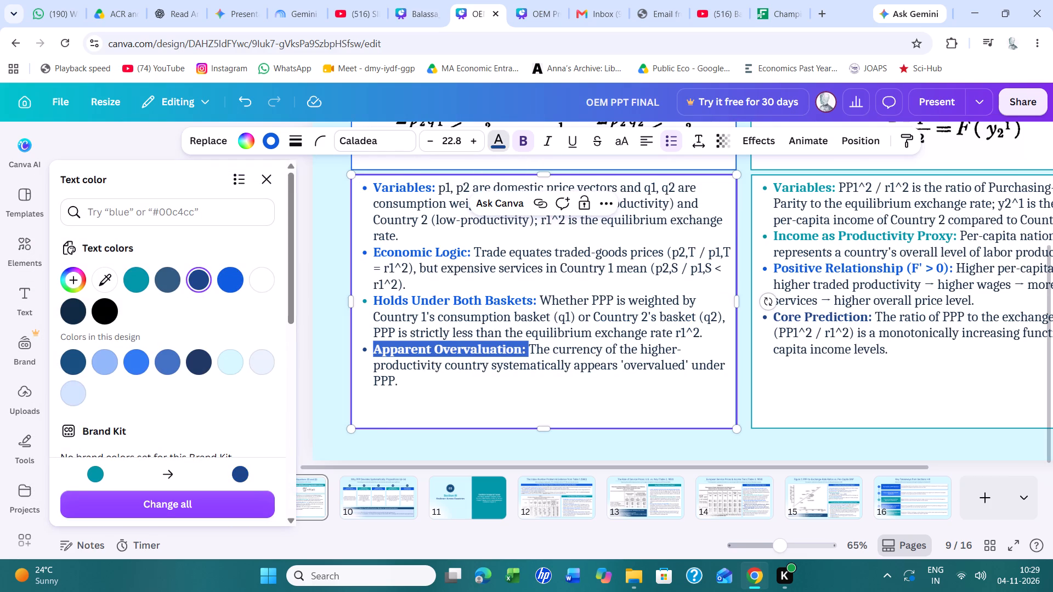
{"action": "left_click", "coordinate": [232, 284]}
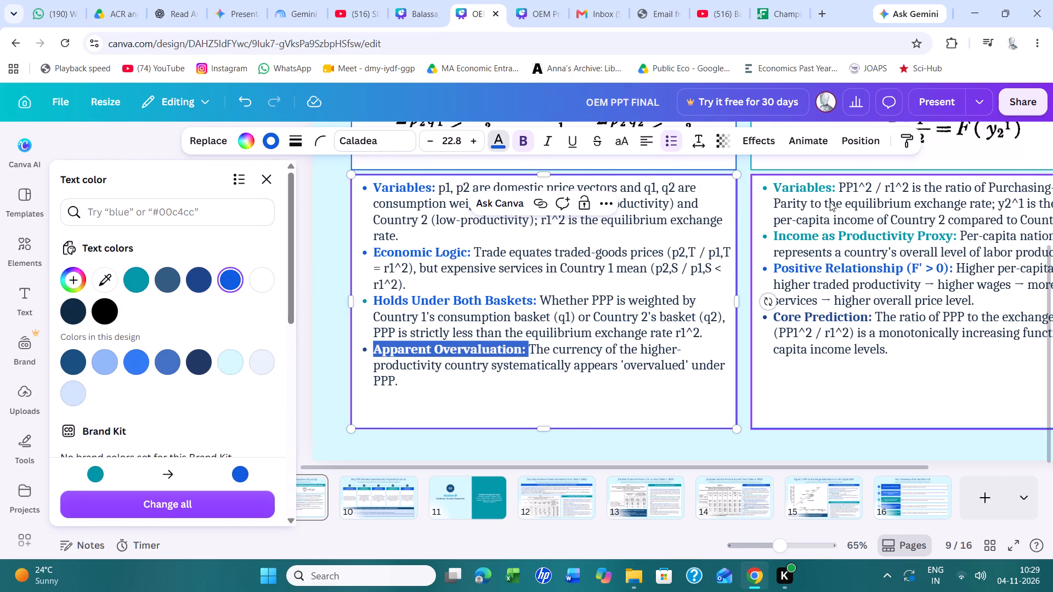
Recolour the "Variables:" heading in the Equation (2) bullet box to the same bright blue, keeping the box in its original position.
{"action": "left_click", "coordinate": [774, 185]}
{"action": "left_click_drag", "start_coordinate": [774, 185], "coordinate": [806, 192]}
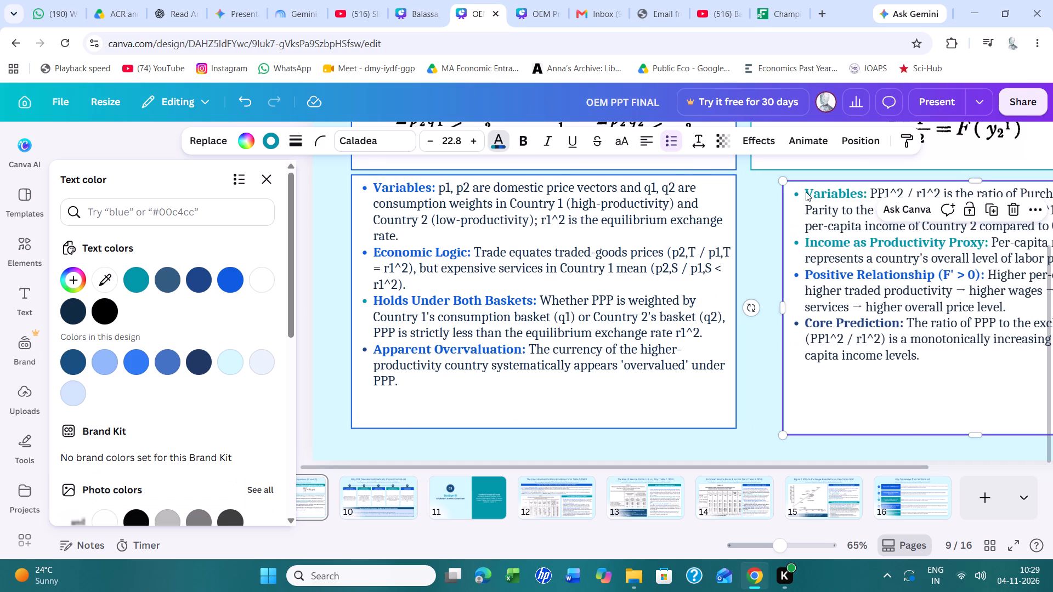
{"action": "key", "text": "ctrl+z"}
{"action": "triple_click", "coordinate": [805, 191]}
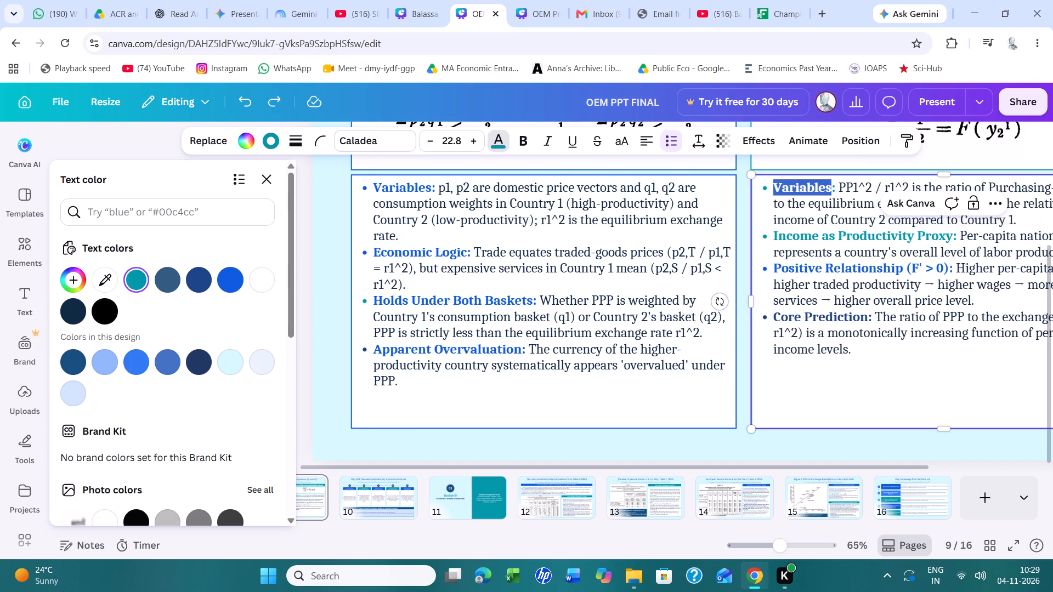
{"action": "triple_click", "coordinate": [805, 191]}
{"action": "triple_click", "coordinate": [805, 191]}
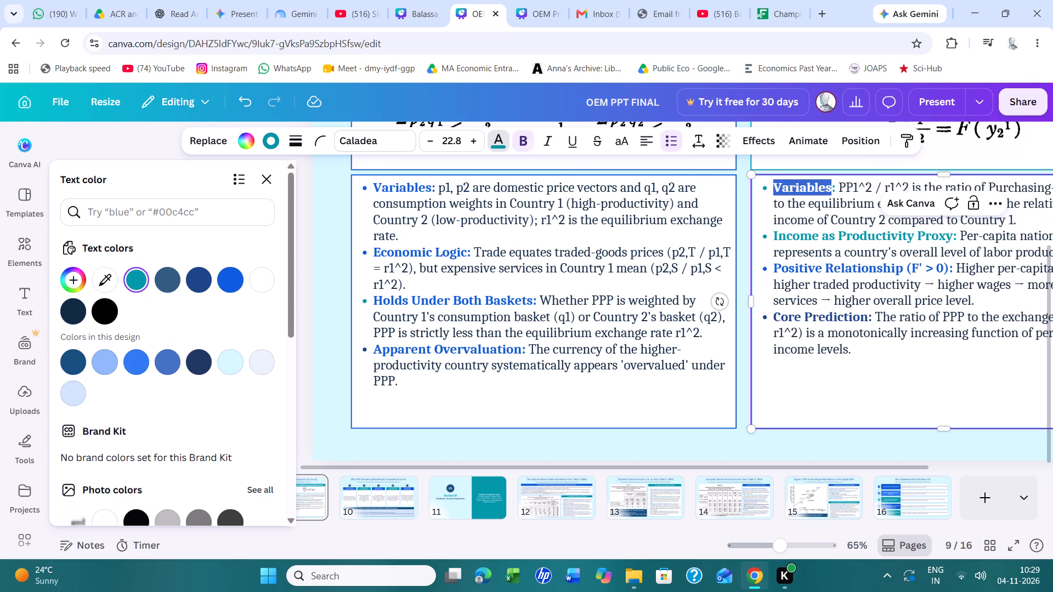
{"action": "double_click", "coordinate": [805, 191]}
{"action": "double_click", "coordinate": [805, 191]}
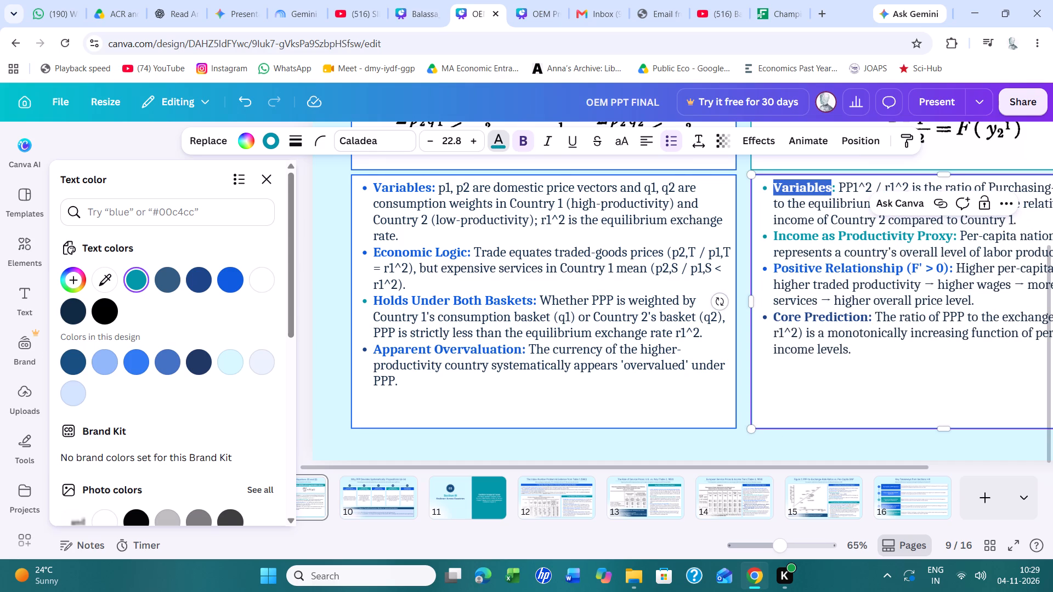
{"action": "key", "text": "shift+Right"}
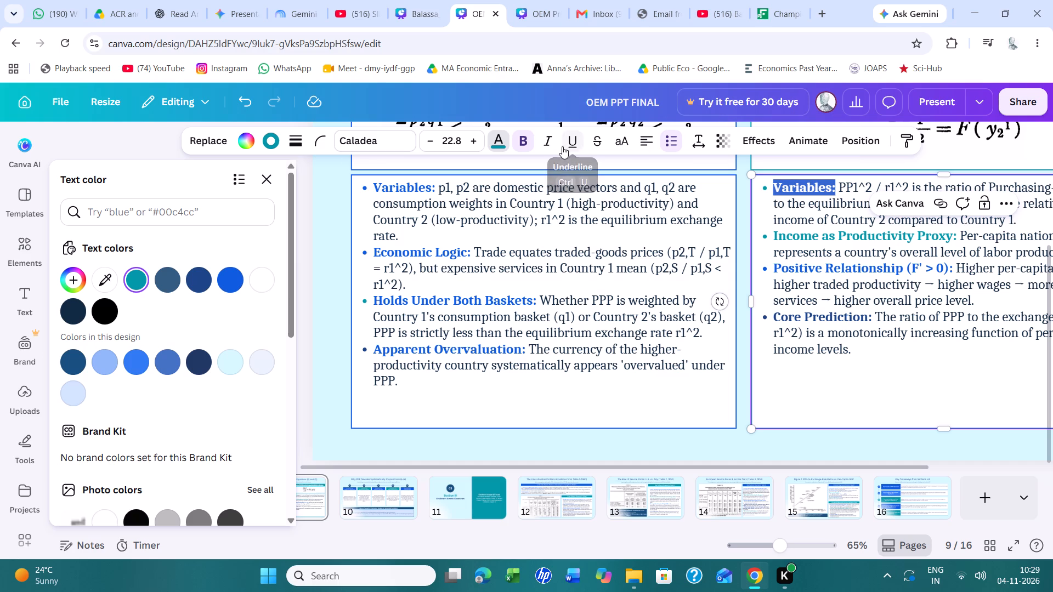
{"action": "left_click", "coordinate": [234, 280]}
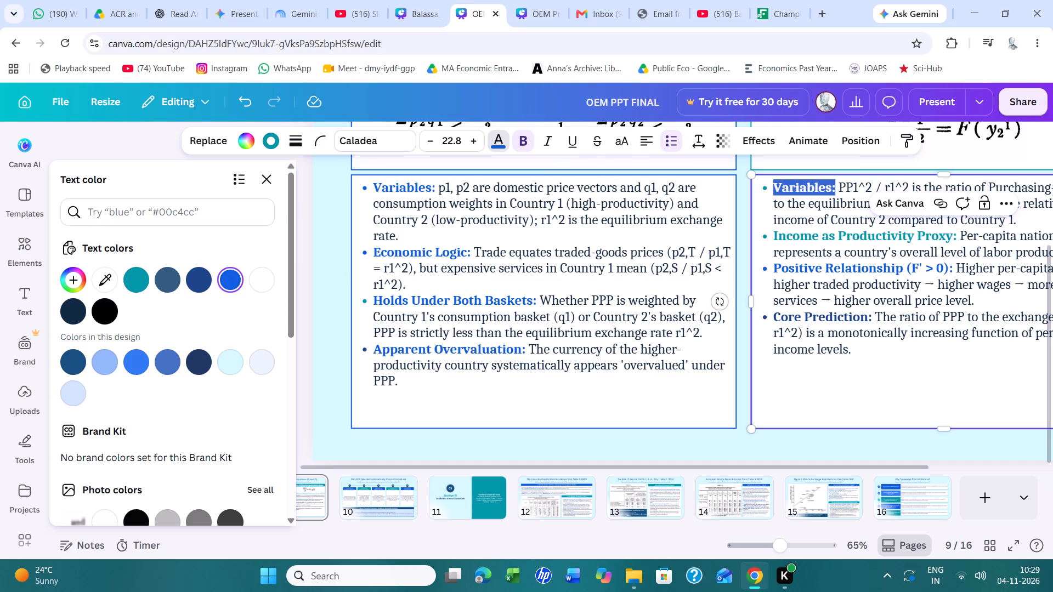
Recolour the headings "Income as Productivity Proxy:" and "Core Prediction:" in the Equation (2) box to the same bright blue.
{"action": "double_click", "coordinate": [800, 238]}
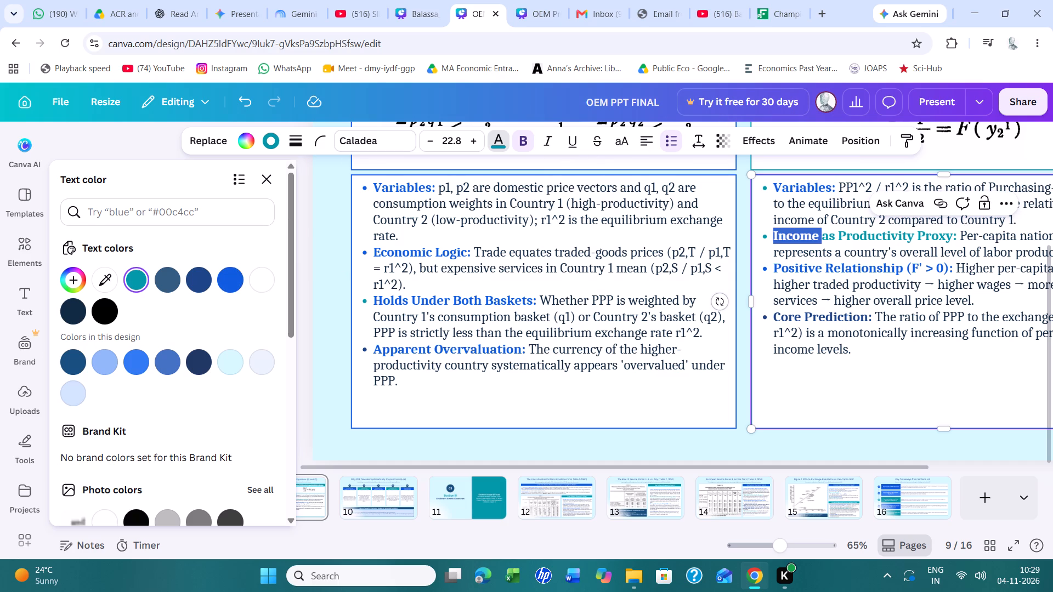
{"action": "key", "text": "ctrl+shift+Right"}
{"action": "key", "text": "ctrl+shift+Right"}
{"action": "key", "text": "ctrl+shift+Right"}
{"action": "key", "text": "ctrl+shift+Right"}
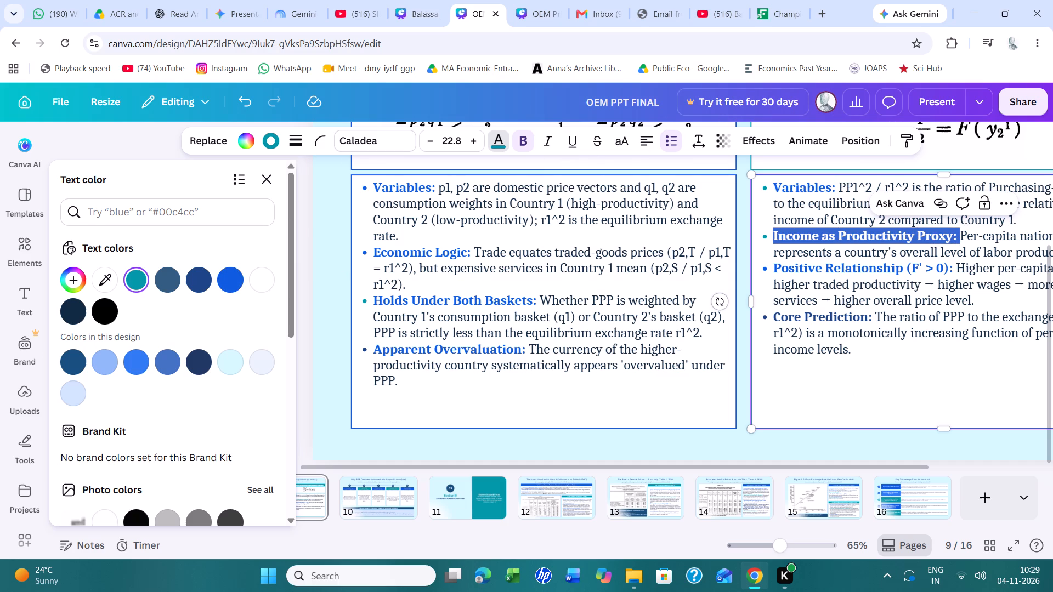
{"action": "left_click", "coordinate": [232, 281]}
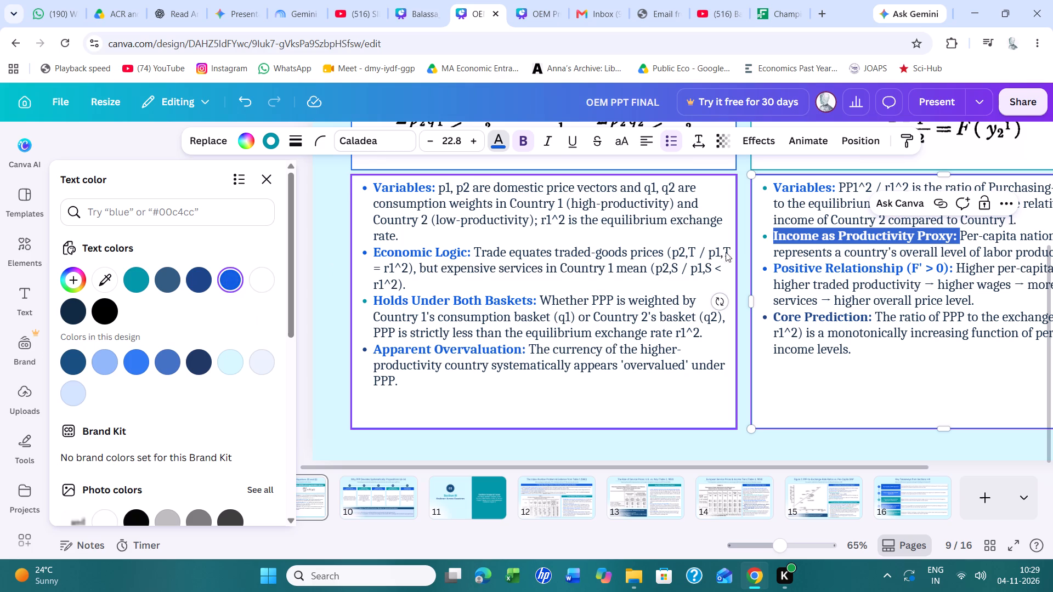
{"action": "left_click_drag", "start_coordinate": [795, 258], "coordinate": [788, 267]}
{"action": "double_click", "coordinate": [788, 267]}
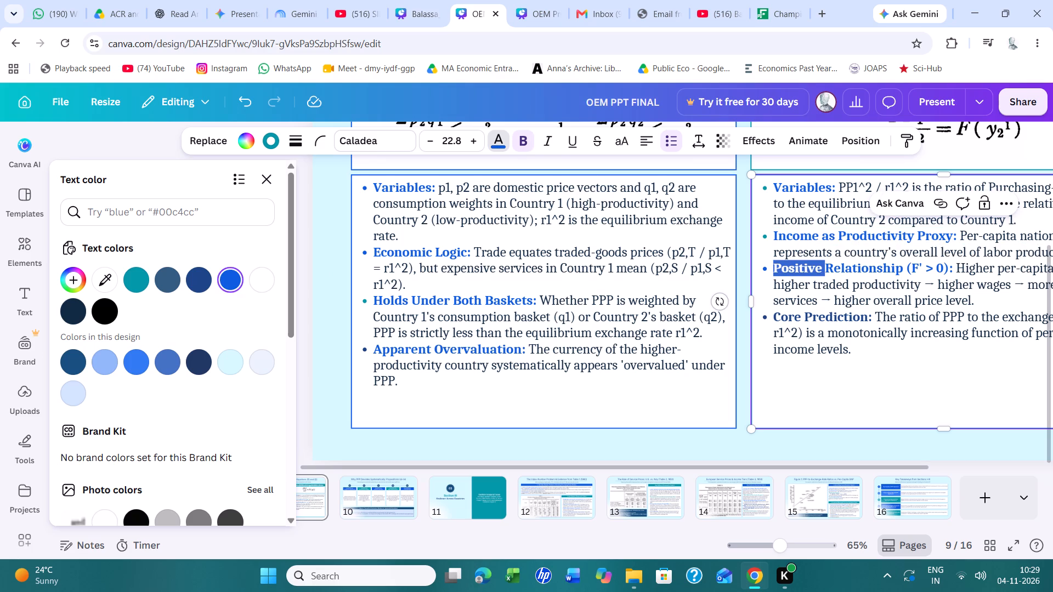
{"action": "double_click", "coordinate": [778, 320]}
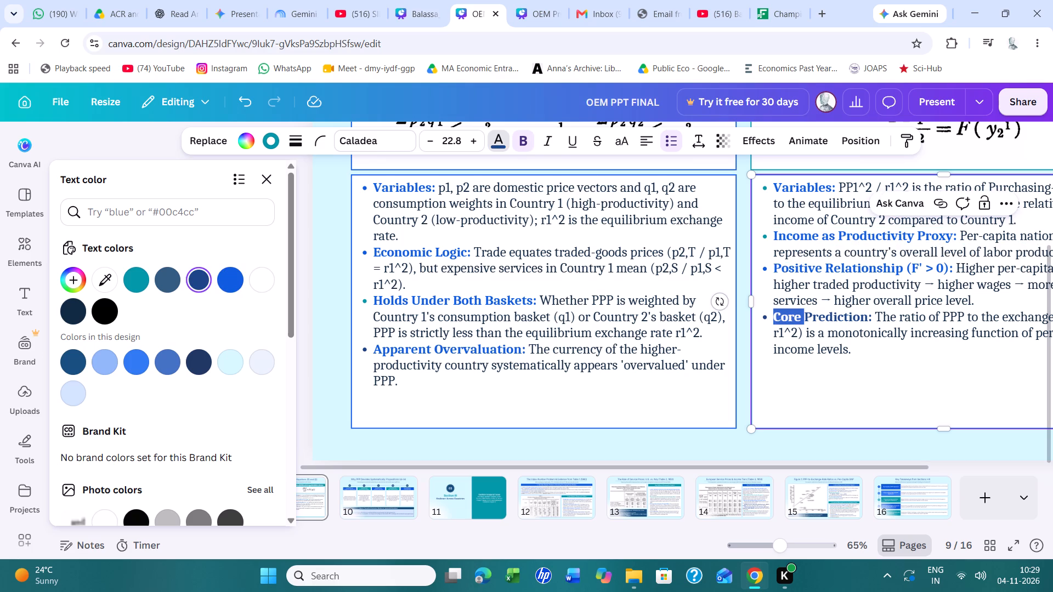
{"action": "key", "text": "ctrl+shift+Right"}
{"action": "key", "text": "ctrl+shift+Right"}
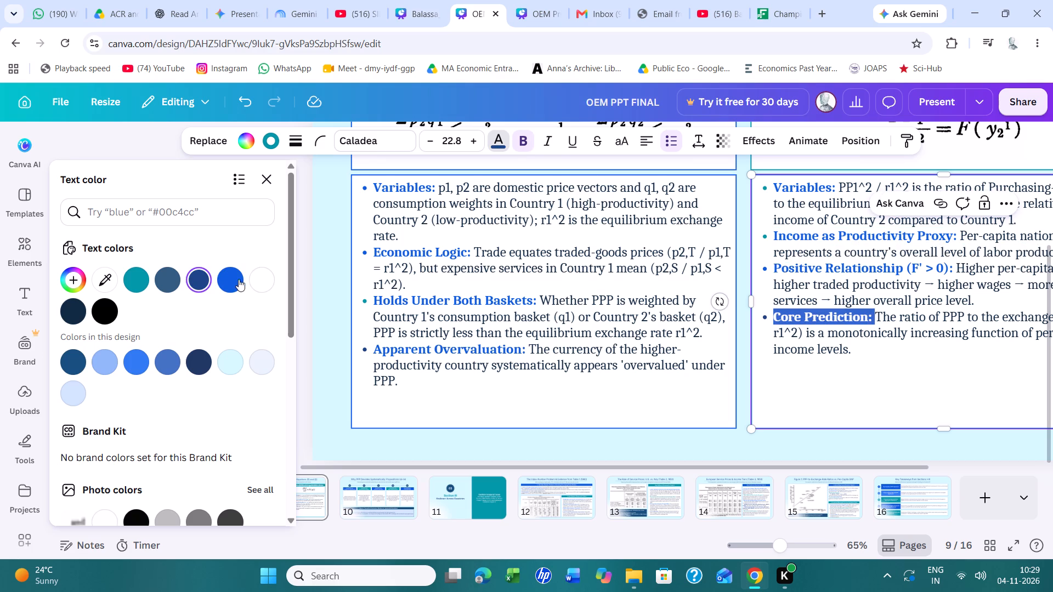
{"action": "left_click", "coordinate": [231, 281]}
{"action": "scroll", "coordinate": [374, 495], "scroll_direction": "right", "scroll_amount": 4}
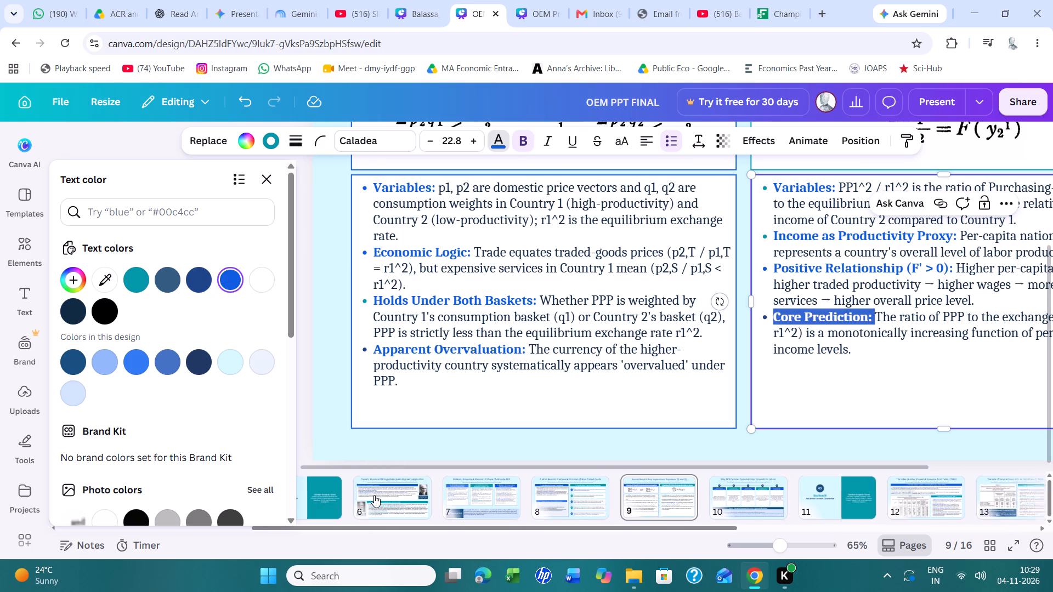
{"action": "left_click", "coordinate": [569, 502]}
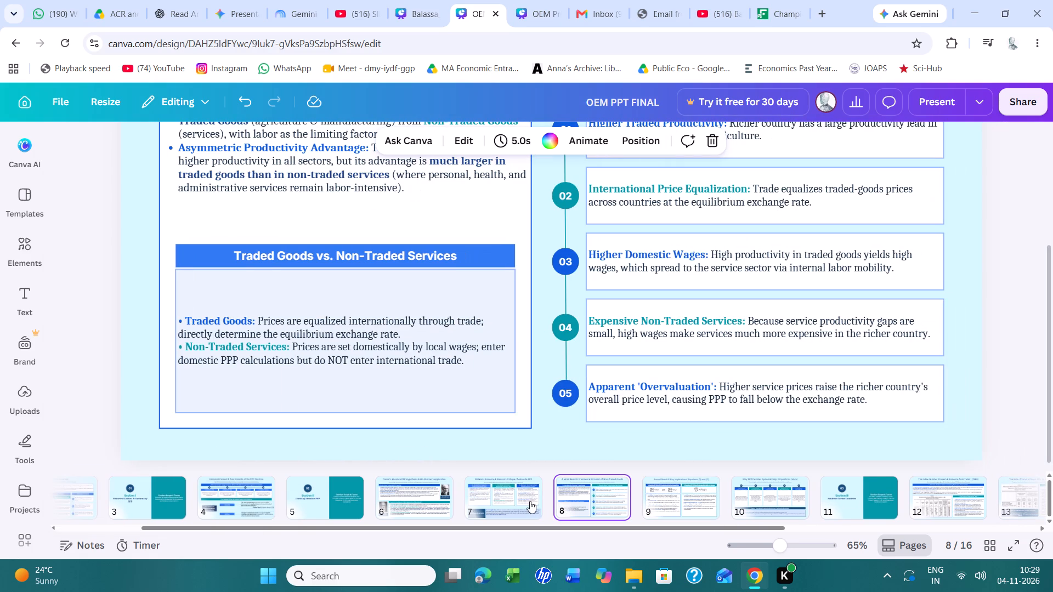
{"action": "scroll", "coordinate": [624, 368], "scroll_direction": "up", "scroll_amount": 1}
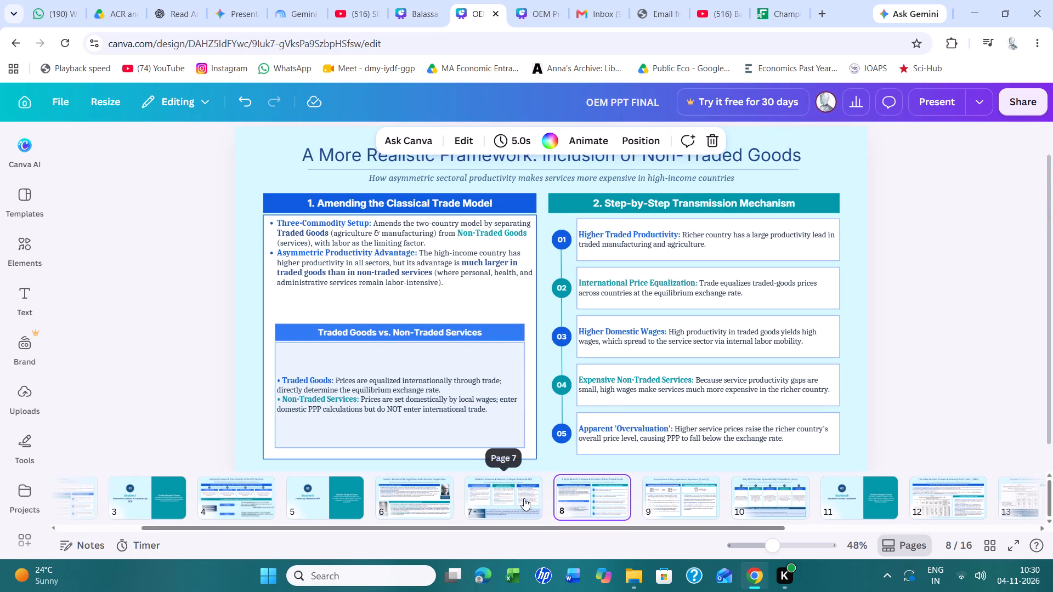
{"action": "left_click", "coordinate": [511, 506]}
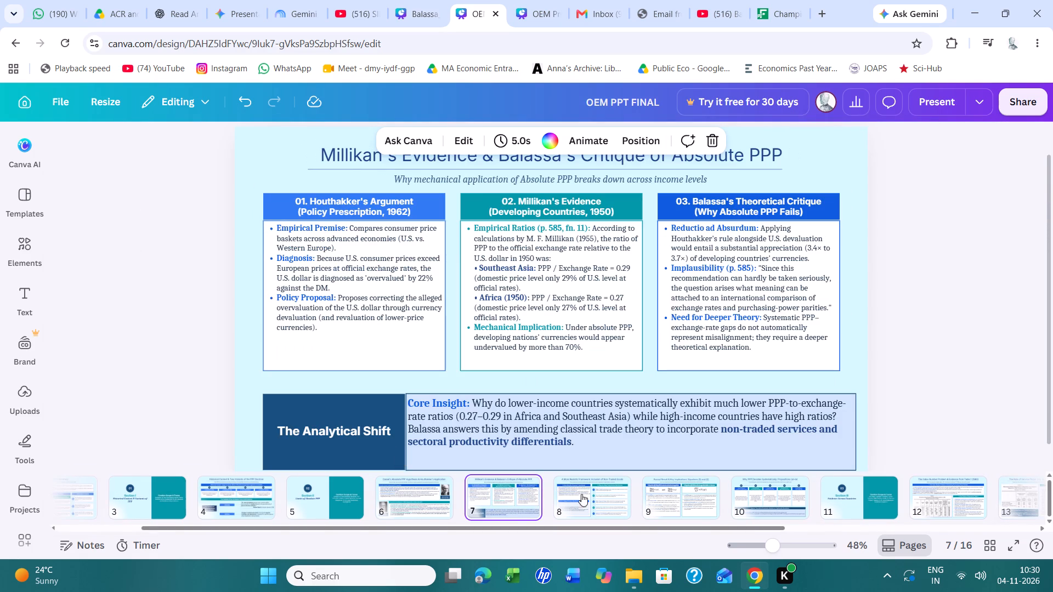
{"action": "left_click", "coordinate": [594, 501]}
{"action": "triple_click", "coordinate": [339, 248]}
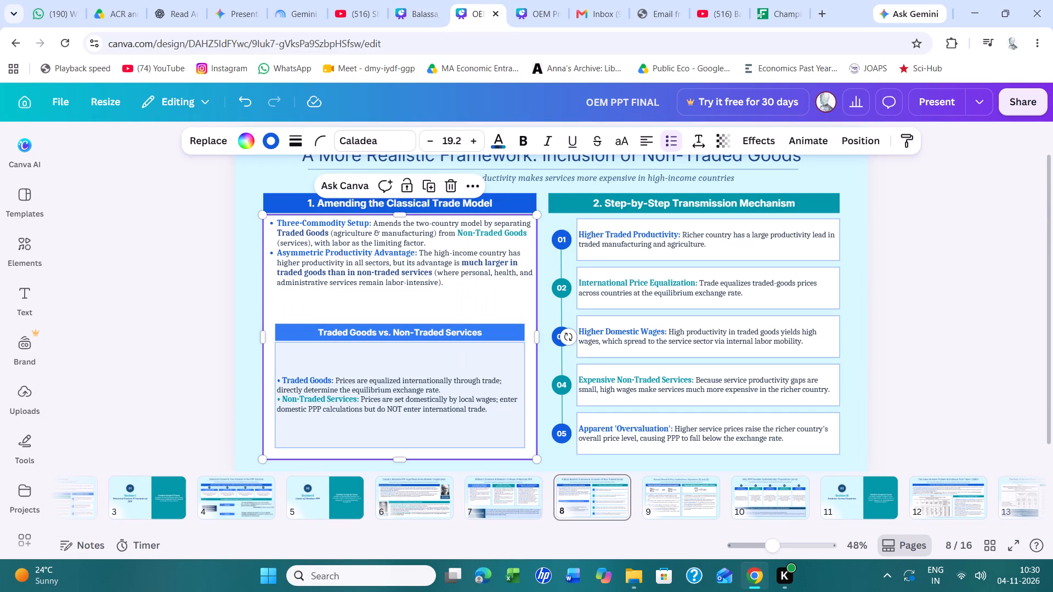
{"action": "left_click", "coordinate": [339, 248]}
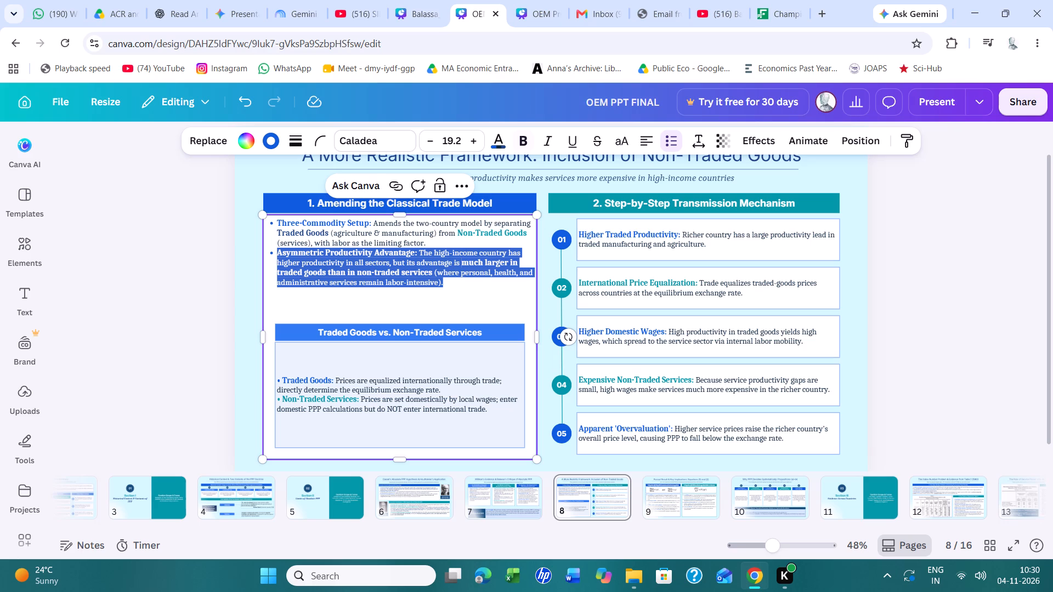
{"action": "key", "text": "ctrl+a"}
{"action": "left_click", "coordinate": [475, 140]}
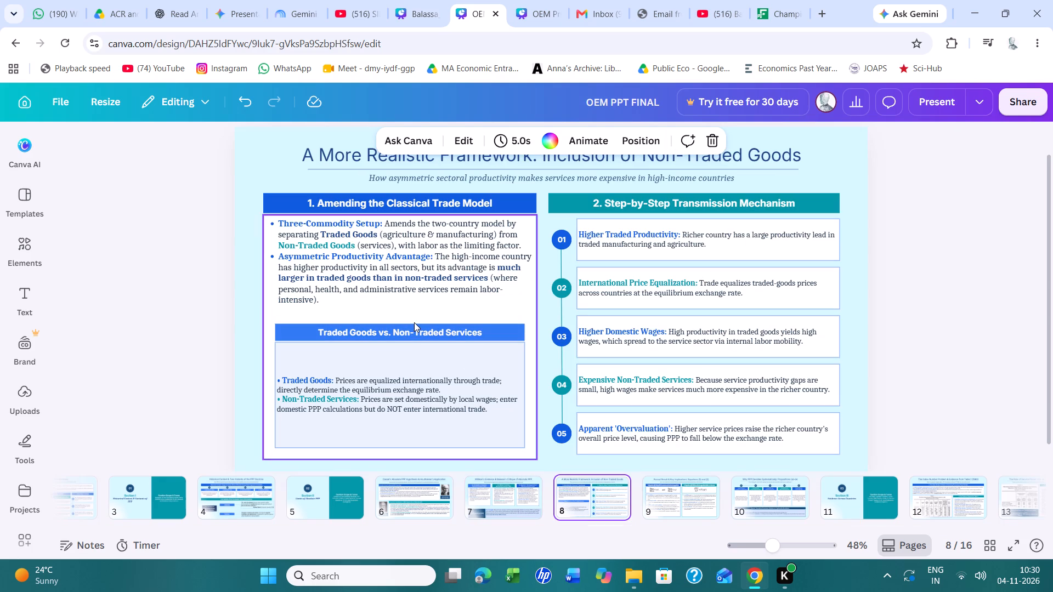
Shorten the light-blue text box under "Traded Goods vs. Non-Traded Services" from its bottom edge so it fits closely around its text.
{"action": "left_click", "coordinate": [378, 366]}
{"action": "scroll", "coordinate": [378, 366], "scroll_direction": "up", "scroll_amount": 1}
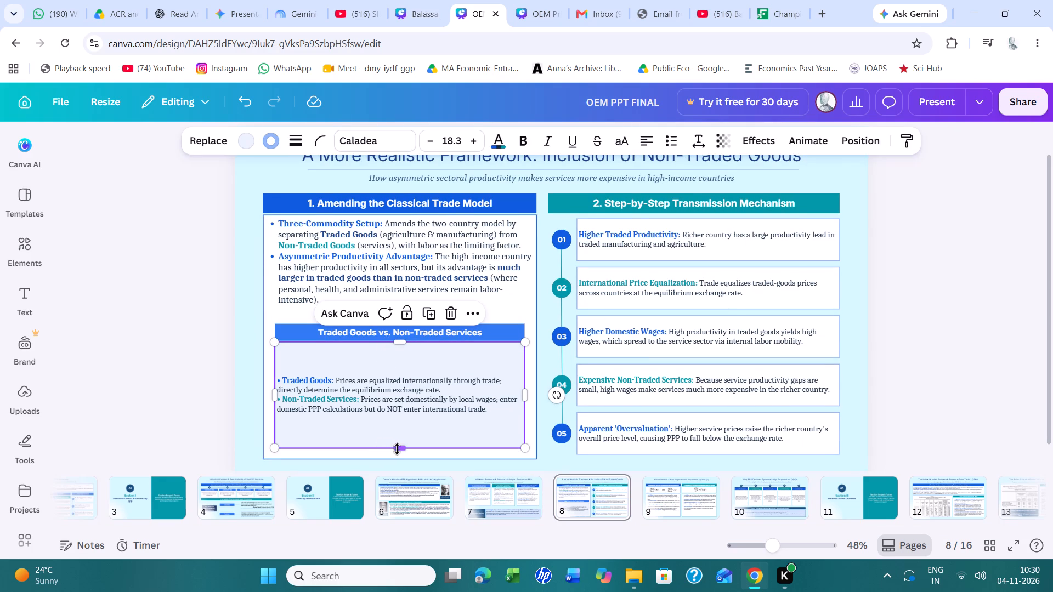
{"action": "left_click_drag", "start_coordinate": [399, 447], "coordinate": [401, 392]}
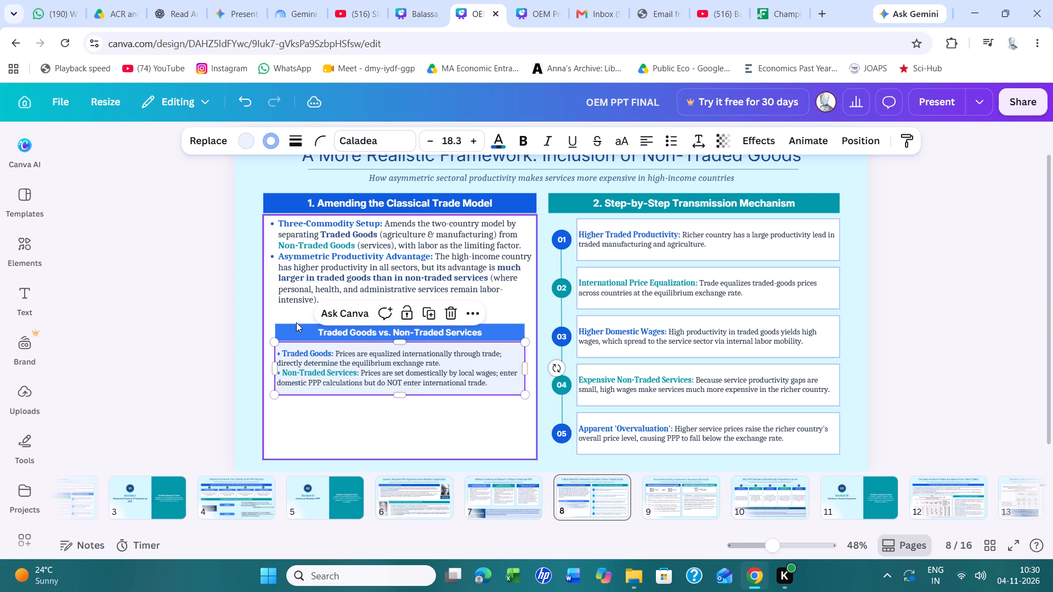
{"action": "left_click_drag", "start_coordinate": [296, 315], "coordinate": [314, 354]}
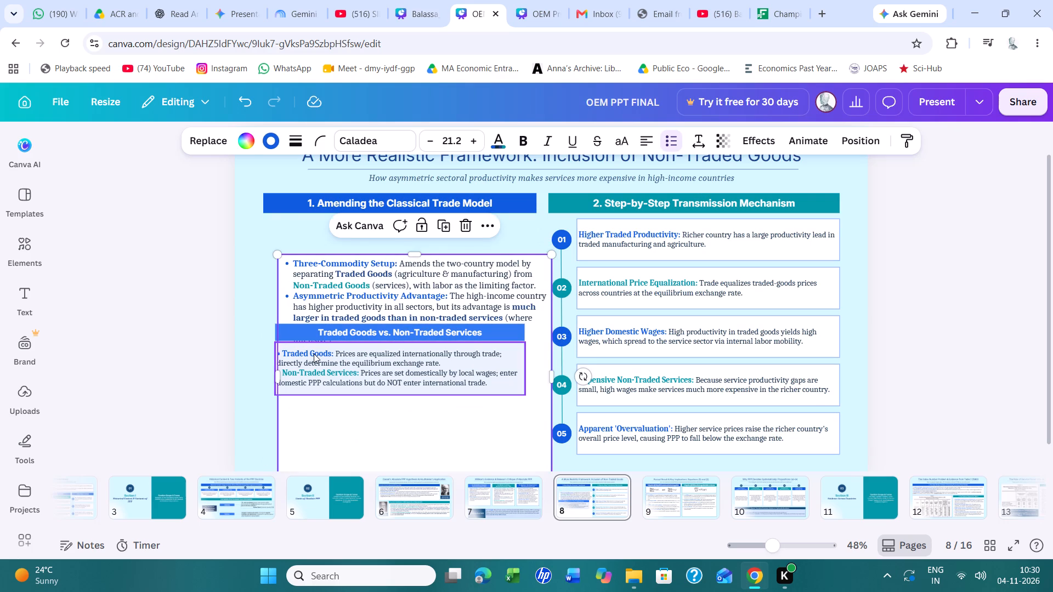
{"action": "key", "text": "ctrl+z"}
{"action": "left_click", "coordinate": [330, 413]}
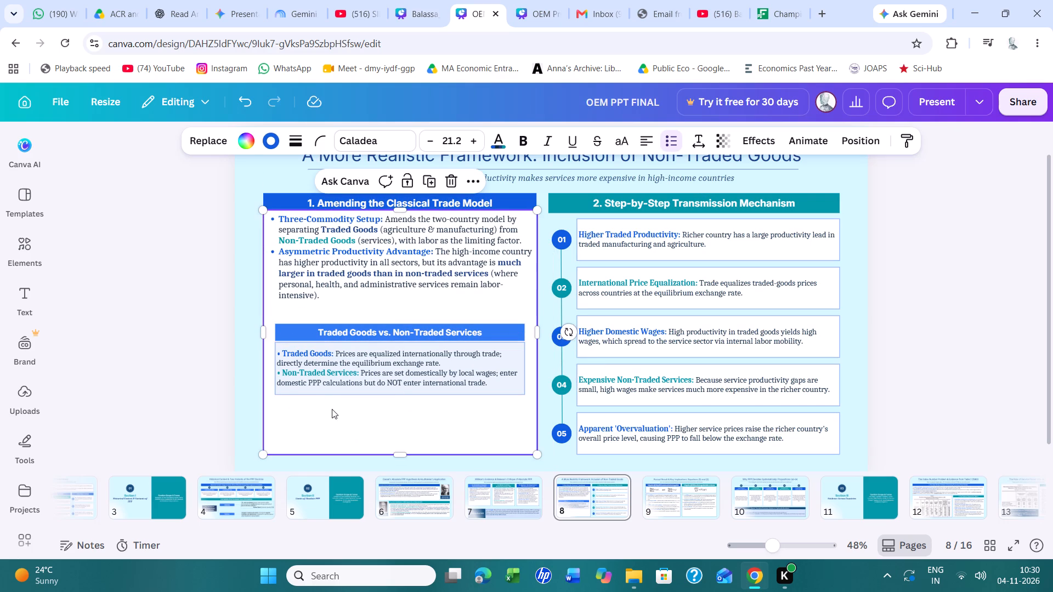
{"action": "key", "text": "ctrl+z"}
Move the "Traded Goods vs. Non-Traded Services" header and its text box down together, opening a gap beneath the bullets above.
{"action": "left_click", "coordinate": [363, 338]}
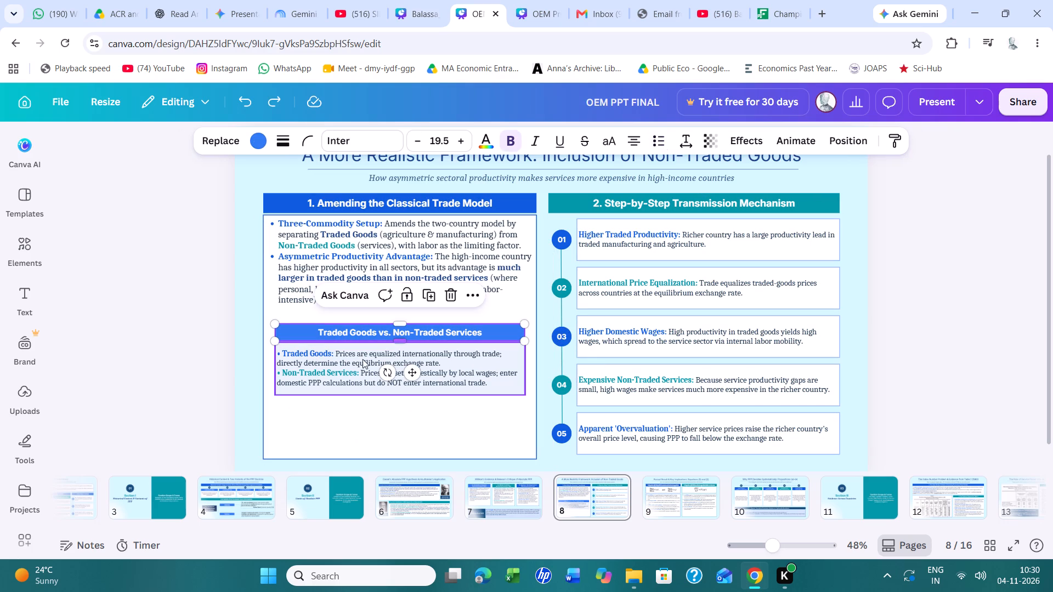
{"action": "left_click", "coordinate": [362, 361], "text": "shift"}
{"action": "key", "text": "shift+Down"}
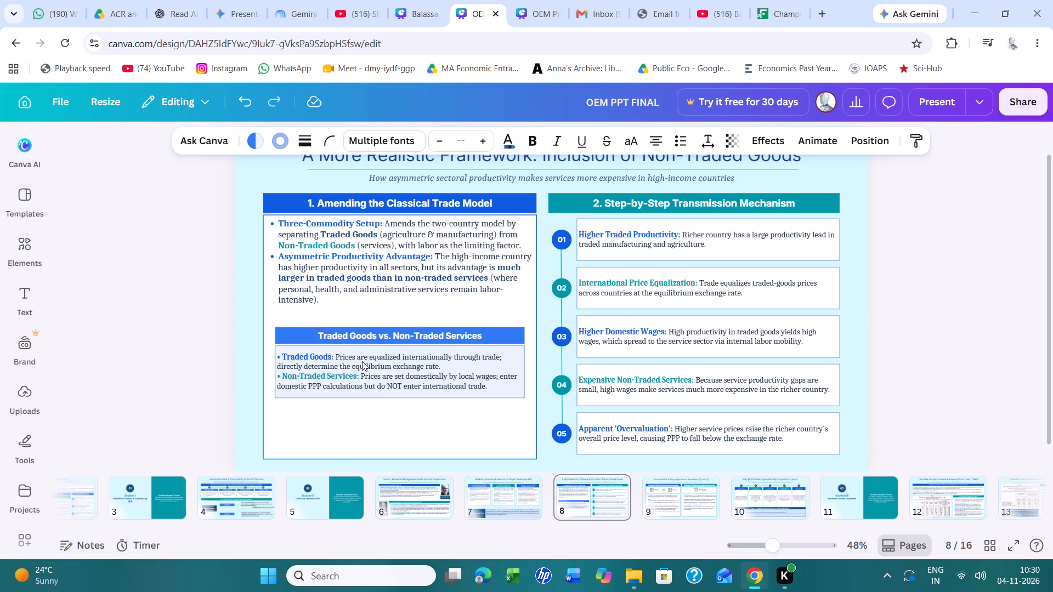
{"action": "key", "text": "shift+Down"}
{"action": "key", "text": "shift+Down"}
{"action": "key", "text": "shift+Down"}
{"action": "key", "text": "shift+Down"}
{"action": "key", "text": "shift+Down"}
{"action": "key", "text": "shift+Down"}
{"action": "key", "text": "shift+Down"}
{"action": "key", "text": "shift+Down"}
{"action": "key", "text": "shift+Down"}
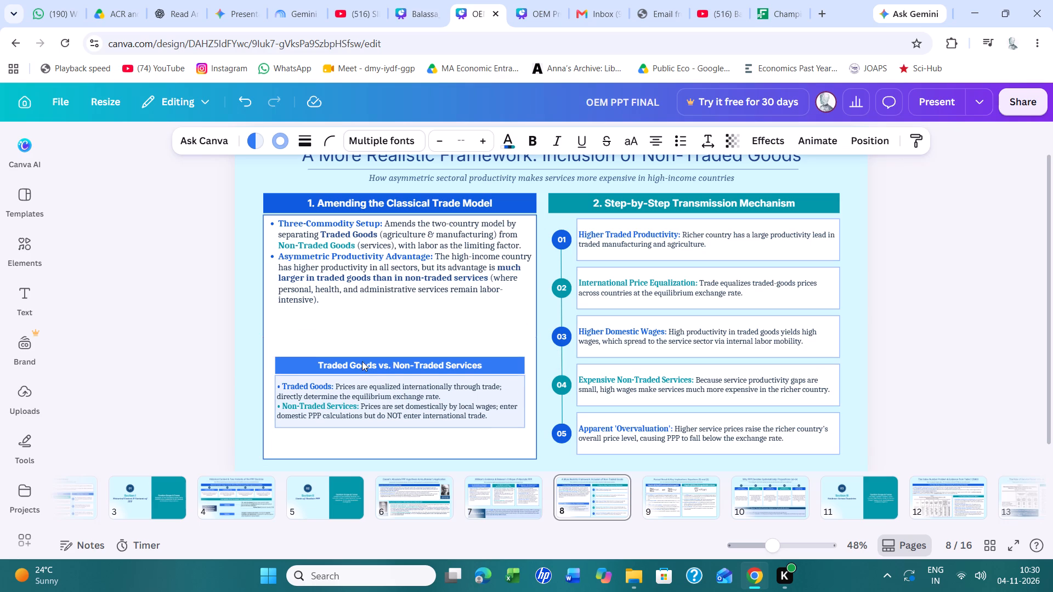
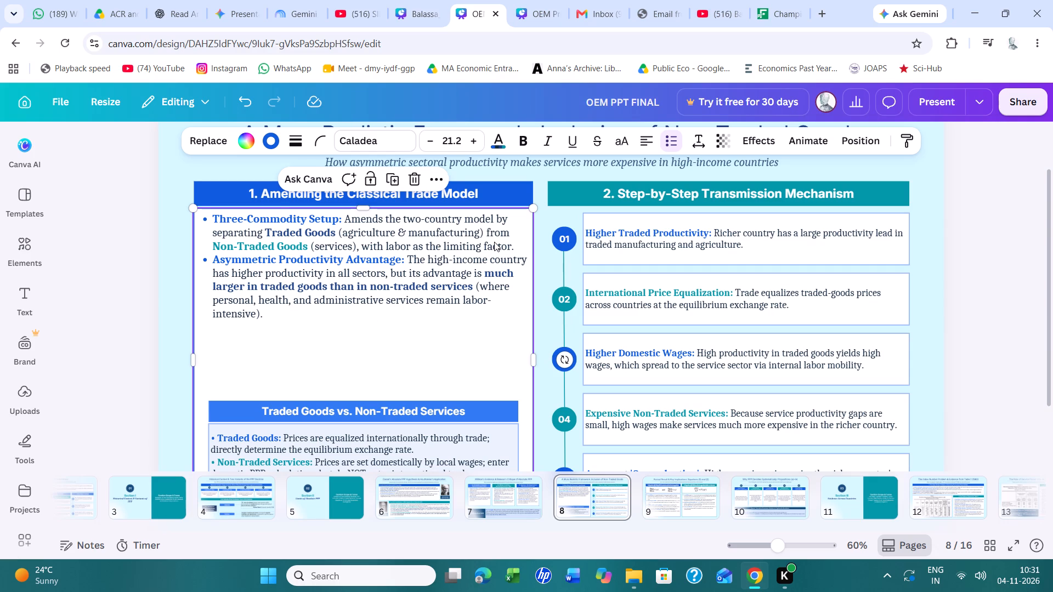
Add a third bullet headed "Inclusion of Services:" after the Asymmetric Productivity Advantage bullet in the "Amending the Classical Trade Model" box.
{"action": "left_click", "coordinate": [519, 245]}
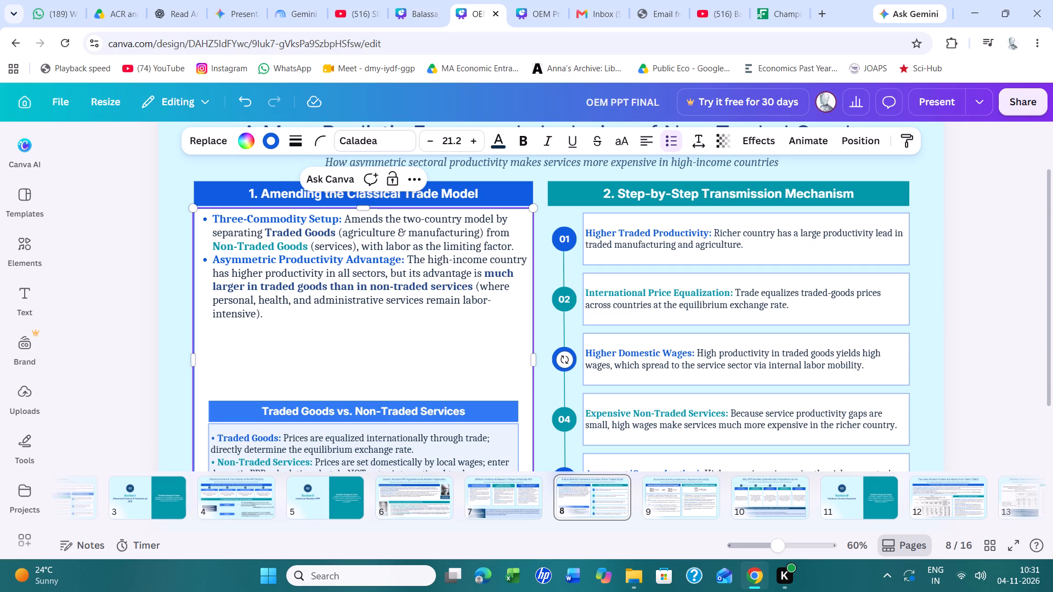
{"action": "left_click", "coordinate": [278, 316]}
{"action": "key", "text": "Return"}
{"action": "type", "text": "In"}
{"action": "type", "text": "clusion of Services"}
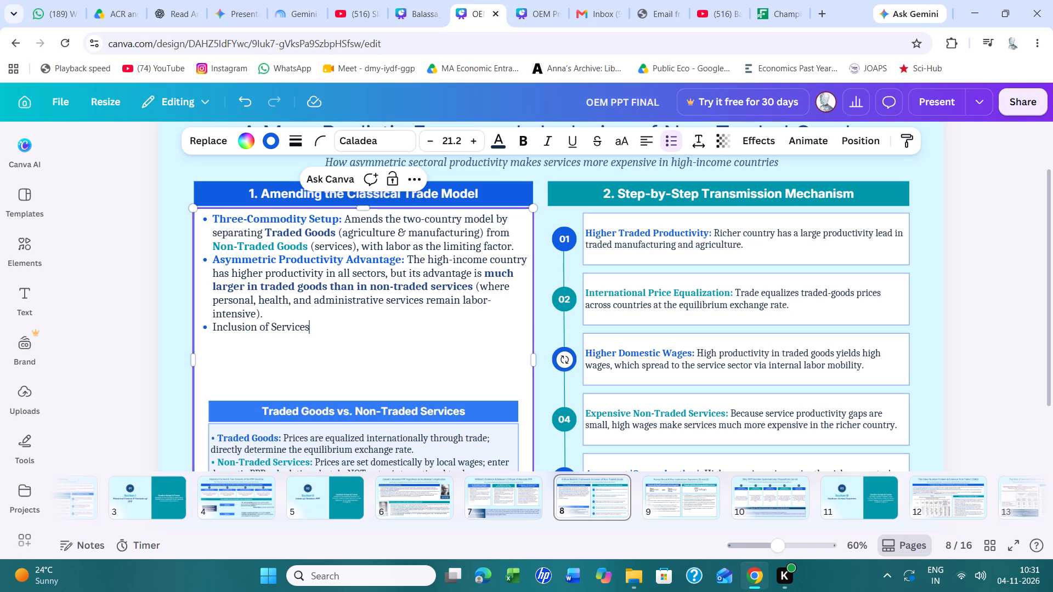
{"action": "scroll", "coordinate": [602, 451], "scroll_direction": "down", "scroll_amount": 2}
{"action": "scroll", "coordinate": [363, 260], "scroll_direction": "up", "scroll_amount": 1}
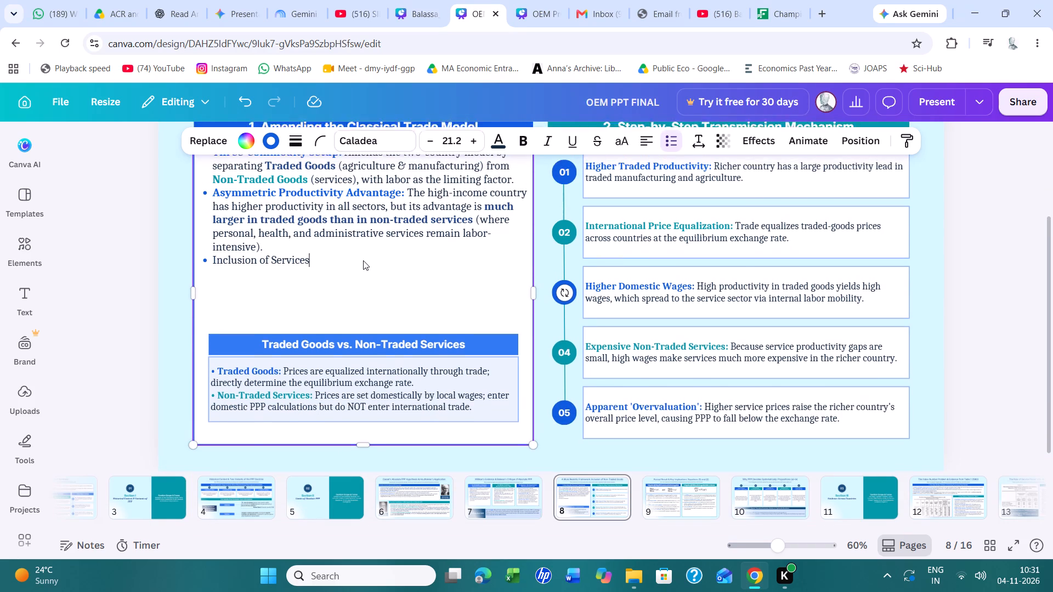
{"action": "scroll", "coordinate": [363, 260], "scroll_direction": "up", "scroll_amount": 1}
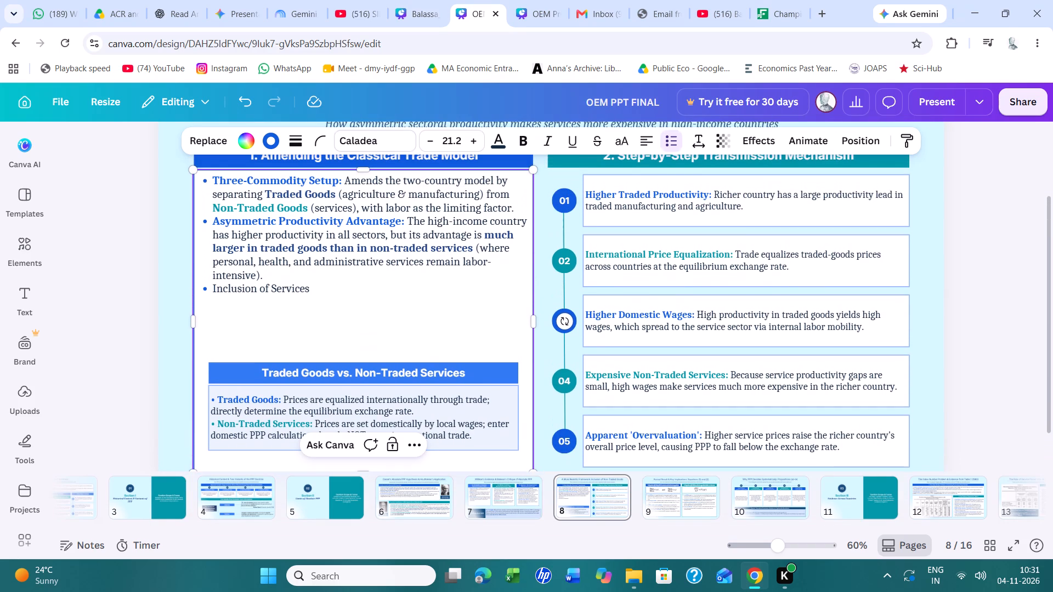
{"action": "key", "text": "semicolon"}
{"action": "key", "text": "BackSpace"}
{"action": "type", "text": ":"}
{"action": "key", "text": "space"}
Begin the new bullet's sentence with "Since services are included in the".
{"action": "key", "text": "s"}
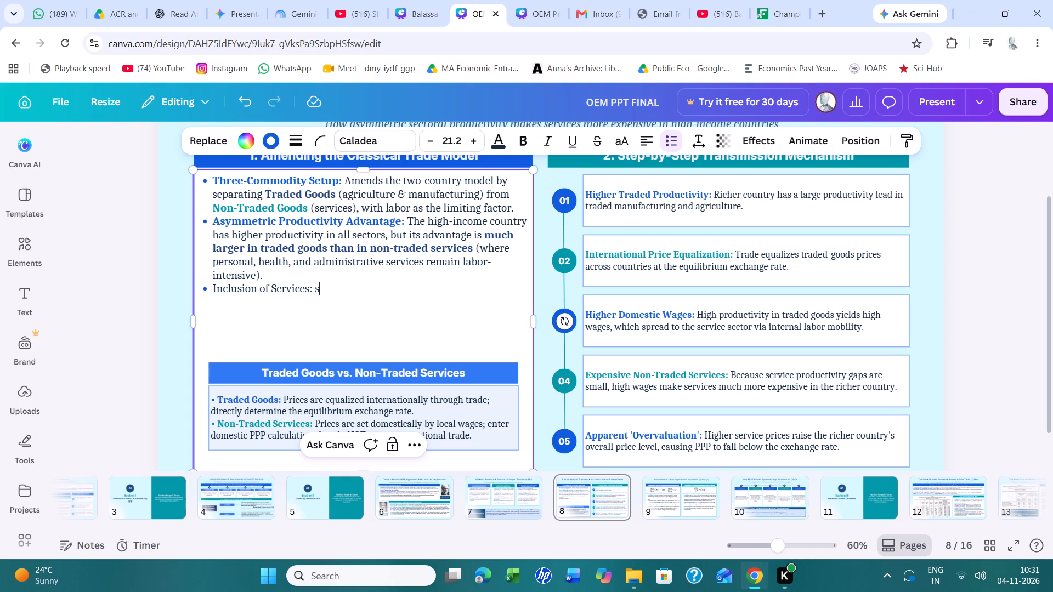
{"action": "key", "text": "BackSpace"}
{"action": "type", "text": "SInce"}
{"action": "key", "text": "space"}
{"action": "key", "text": "BackSpace"}
{"action": "key", "text": "BackSpace"}
{"action": "key", "text": "BackSpace"}
{"action": "key", "text": "BackSpace"}
{"action": "key", "text": "BackSpace"}
{"action": "type", "text": "ince services are includedi"}
{"action": "key", "text": "space"}
{"action": "key", "text": "BackSpace"}
{"action": "key", "text": "BackSpace"}
{"action": "key", "text": "space"}
{"action": "type", "text": "in the"}
{"action": "key", "text": "space"}
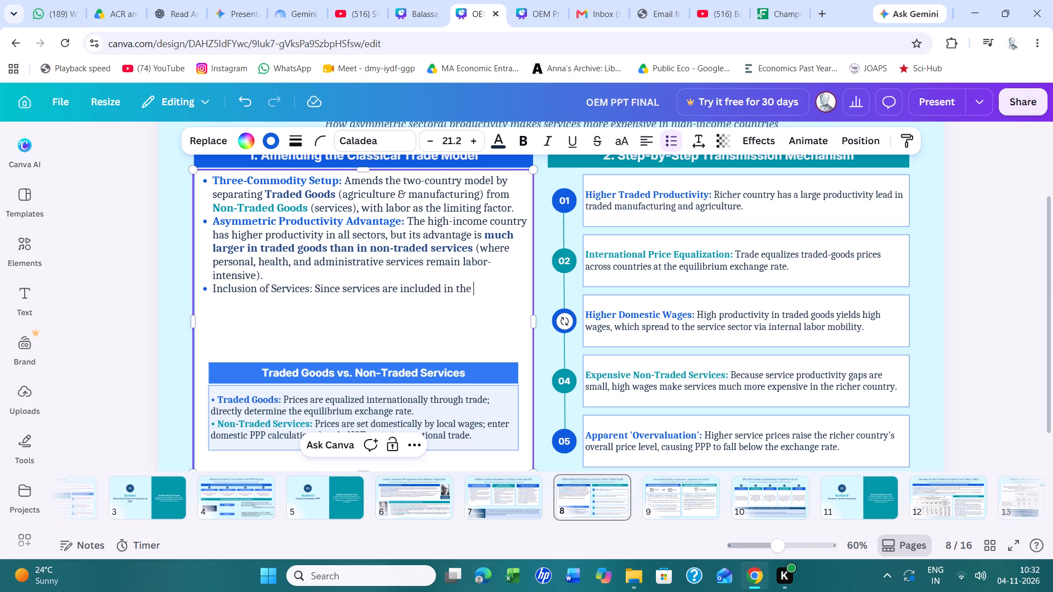
Insert "non-traded good i.e." before "services are included" in the Inclusion of Services bullet.
{"action": "left_click", "coordinate": [342, 293]}
{"action": "type", "text": "non-traded good"}
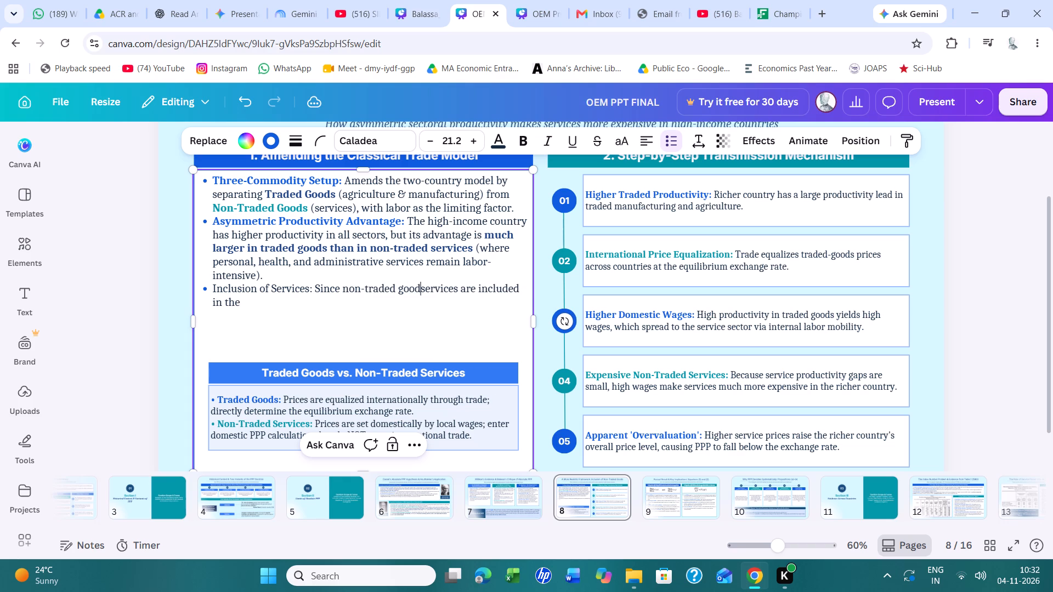
{"action": "key", "text": "space"}
{"action": "type", "text": "i"}
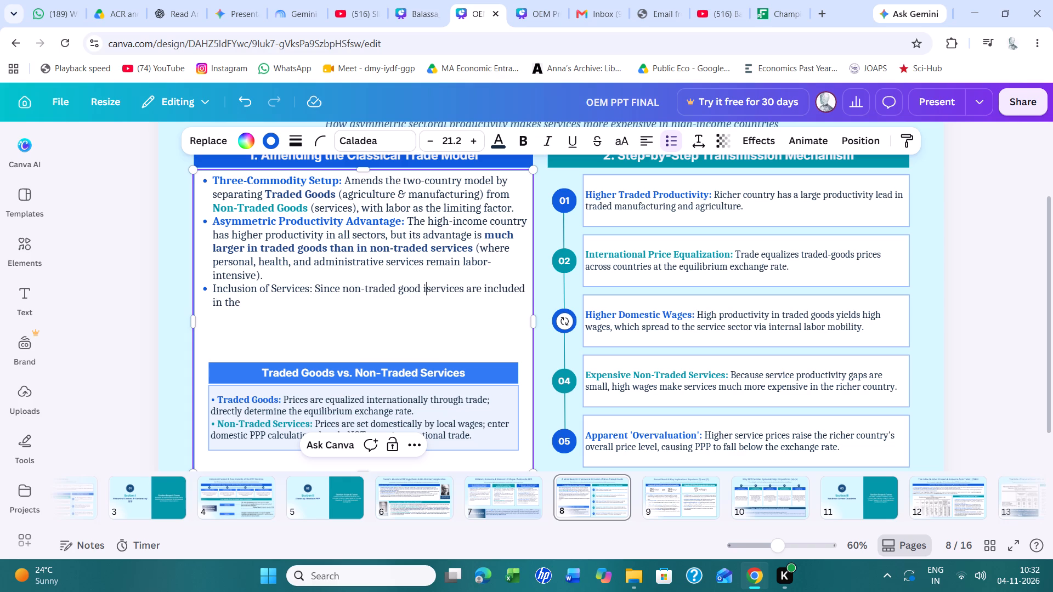
{"action": "type", "text": ".e."}
{"action": "key", "text": "space"}
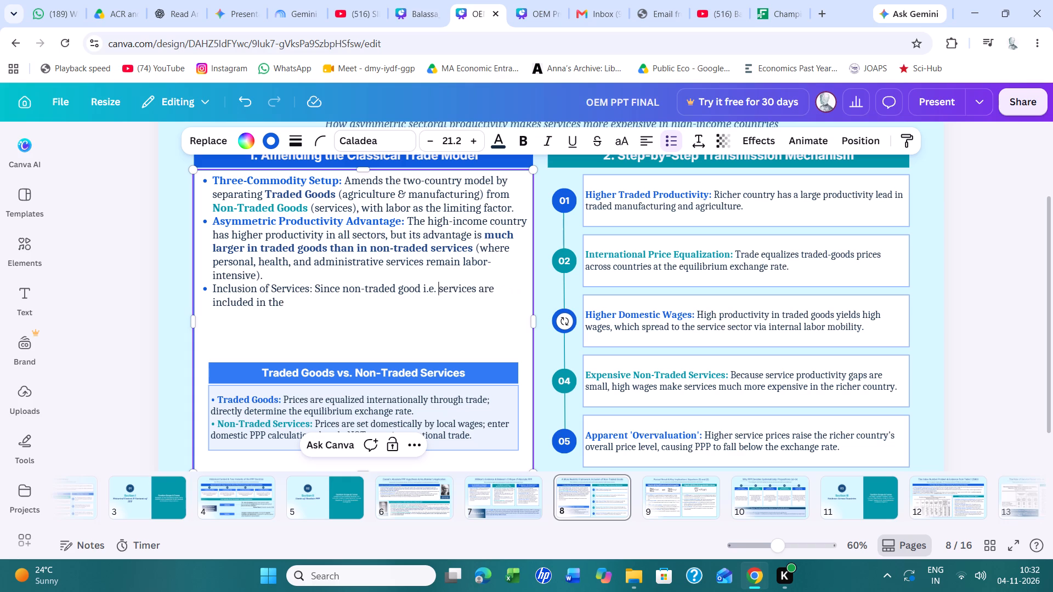
Complete the Inclusion of Services bullet with "PPP, country with higher productivity have costlier services".
{"action": "left_click", "coordinate": [288, 306]}
{"action": "key", "text": "shift+p"}
{"action": "type", "text": "PP"}
{"action": "type", "text": ", country with higher produc"}
{"action": "type", "text": "tiv"}
{"action": "type", "text": "ity have costlier services"}
{"action": "scroll", "coordinate": [284, 306], "scroll_direction": "left", "scroll_amount": 1}
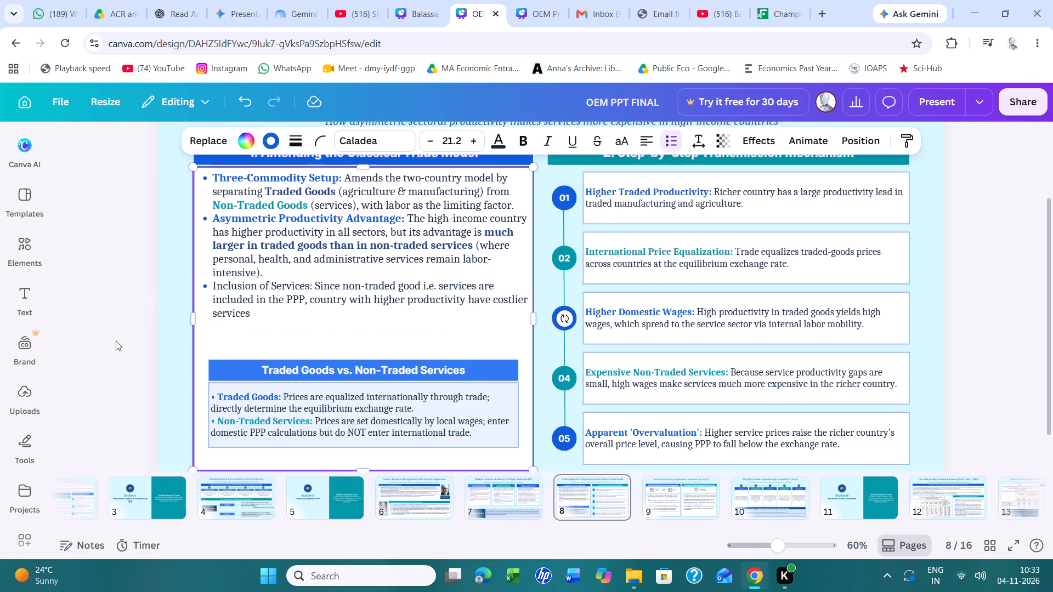
{"action": "scroll", "coordinate": [126, 337], "scroll_direction": "right", "scroll_amount": 1}
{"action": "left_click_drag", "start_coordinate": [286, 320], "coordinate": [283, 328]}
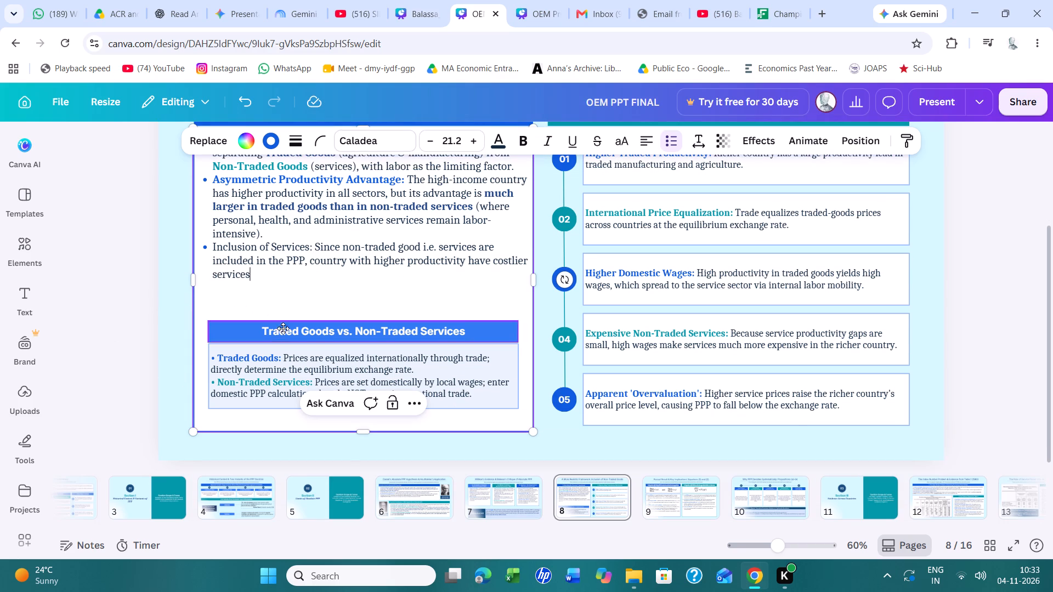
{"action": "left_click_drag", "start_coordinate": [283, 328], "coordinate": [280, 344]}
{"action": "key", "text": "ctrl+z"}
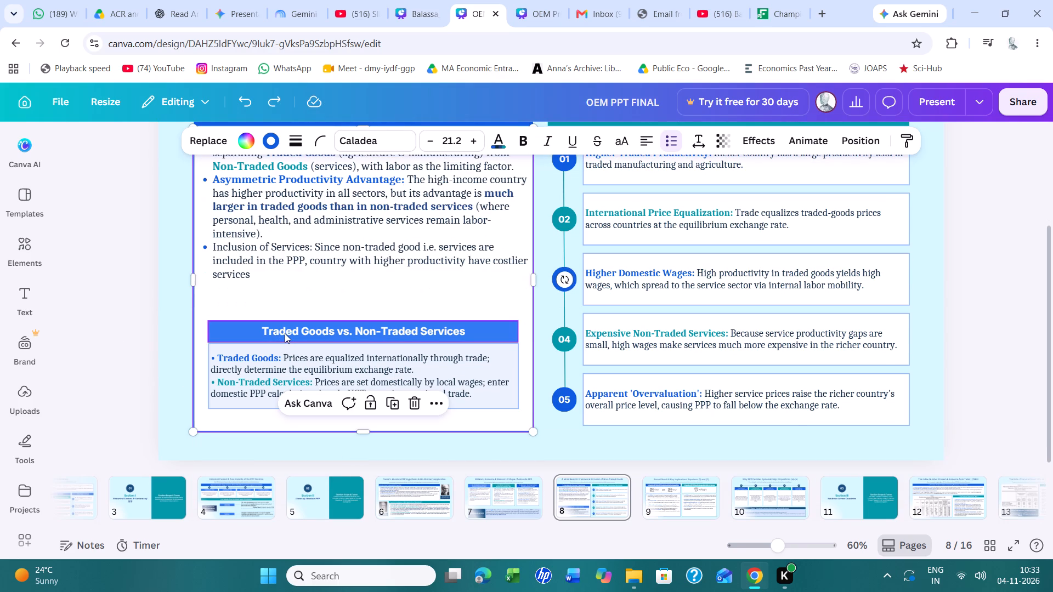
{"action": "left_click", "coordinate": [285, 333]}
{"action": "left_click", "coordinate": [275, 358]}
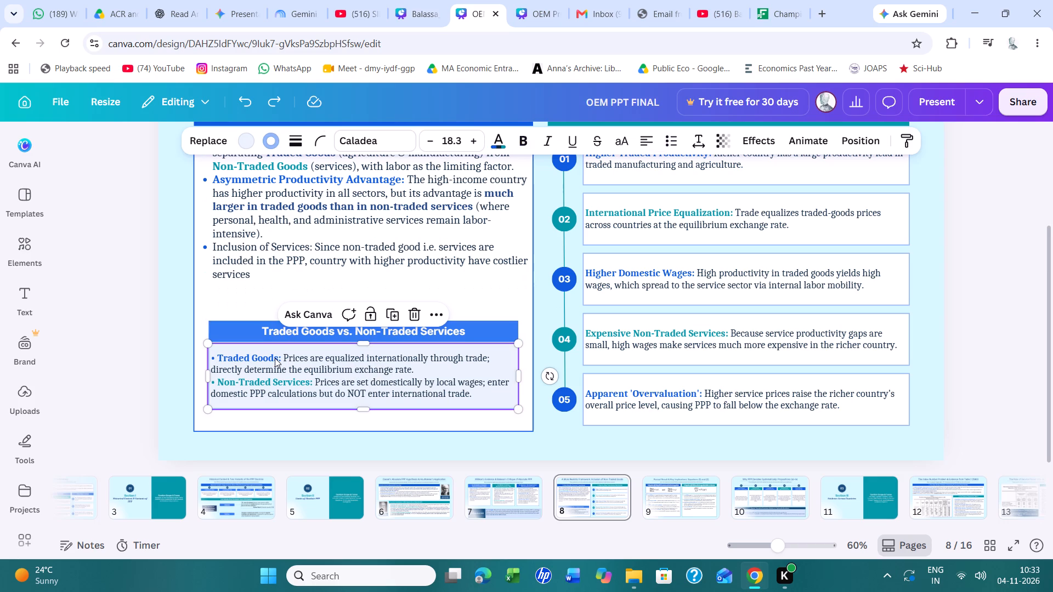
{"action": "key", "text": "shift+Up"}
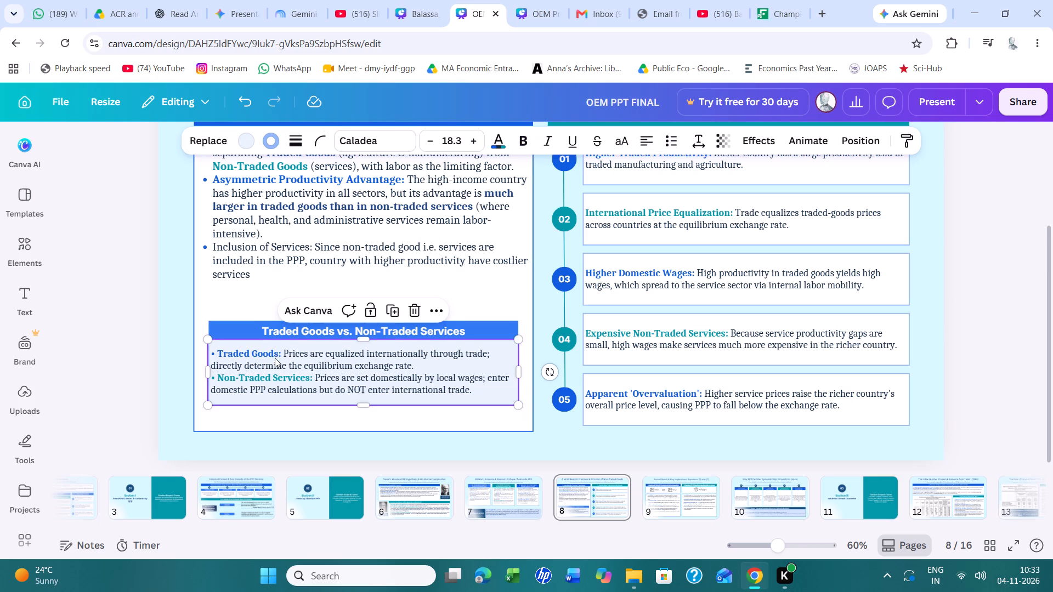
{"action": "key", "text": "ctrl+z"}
Move the "Traded Goods vs. Non-Traded Services" header and its text box up together, closer to the bullets above.
{"action": "left_click", "coordinate": [267, 333]}
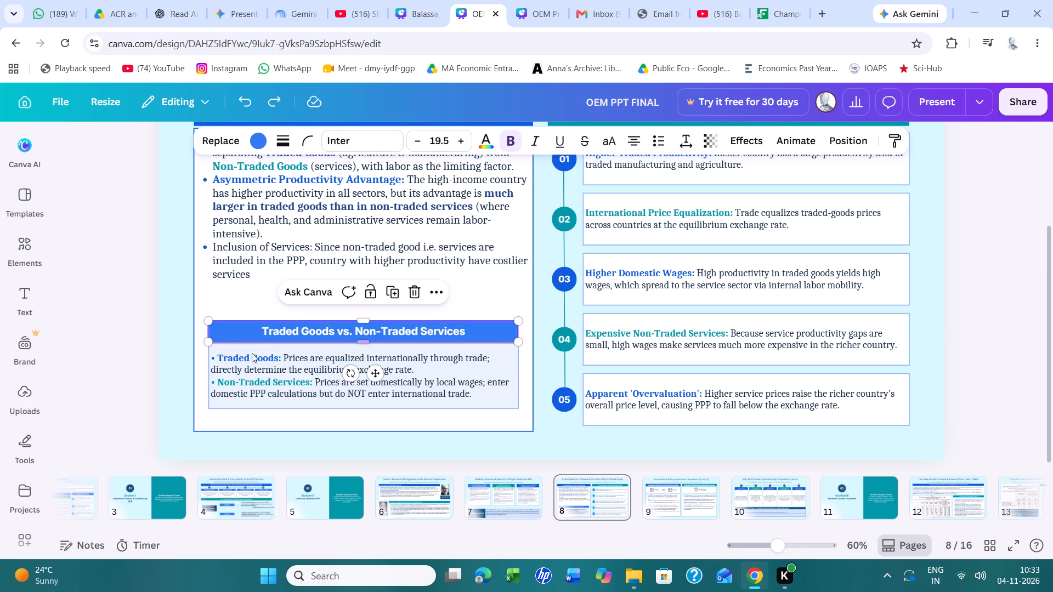
{"action": "left_click", "coordinate": [246, 365], "text": "shift"}
{"action": "key", "text": "shift+Up"}
{"action": "key", "text": "shift+Up"}
{"action": "key", "text": "shift+Up"}
{"action": "key", "text": "shift+Up"}
{"action": "key", "text": "shift+Up"}
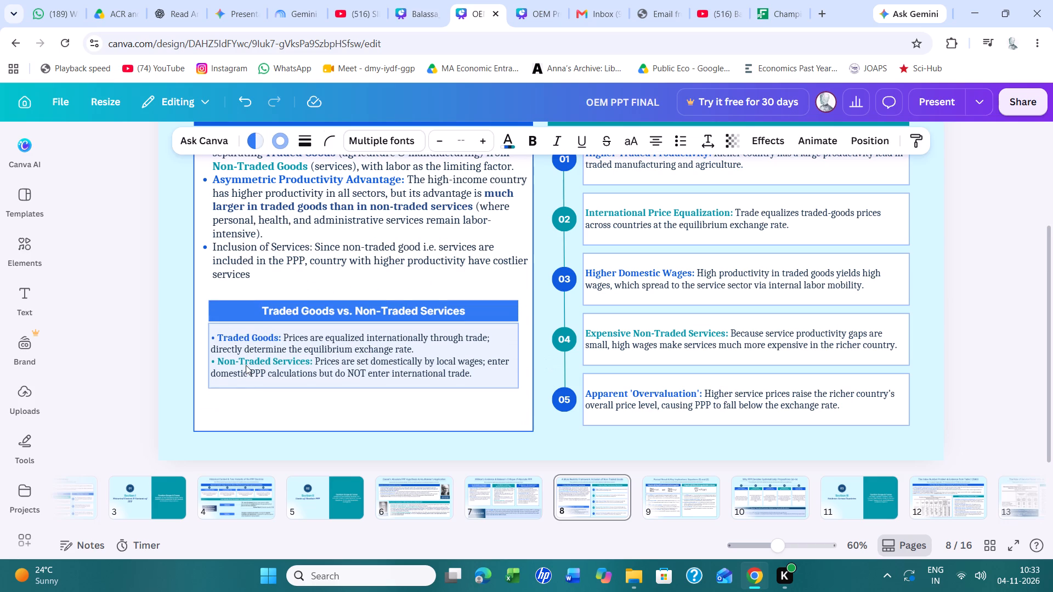
Extend the bottom edge of the light-blue text box under "Traded Goods vs. Non-Traded Services" downward to make room for larger text.
{"action": "left_click_drag", "start_coordinate": [365, 389], "coordinate": [358, 417]}
{"action": "key", "text": "ctrl+z"}
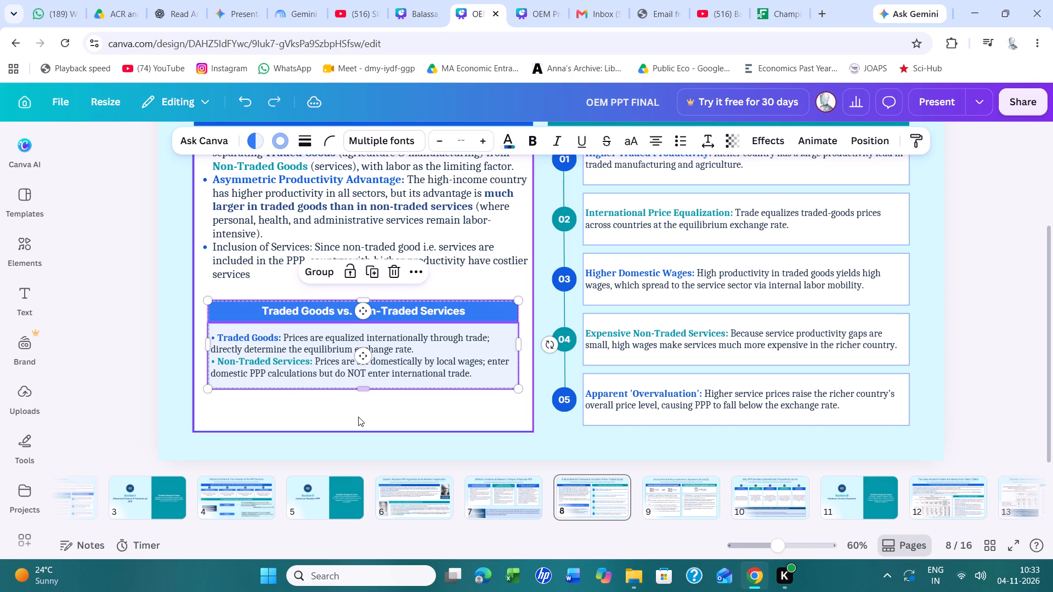
{"action": "left_click", "coordinate": [100, 340]}
{"action": "left_click", "coordinate": [388, 382]}
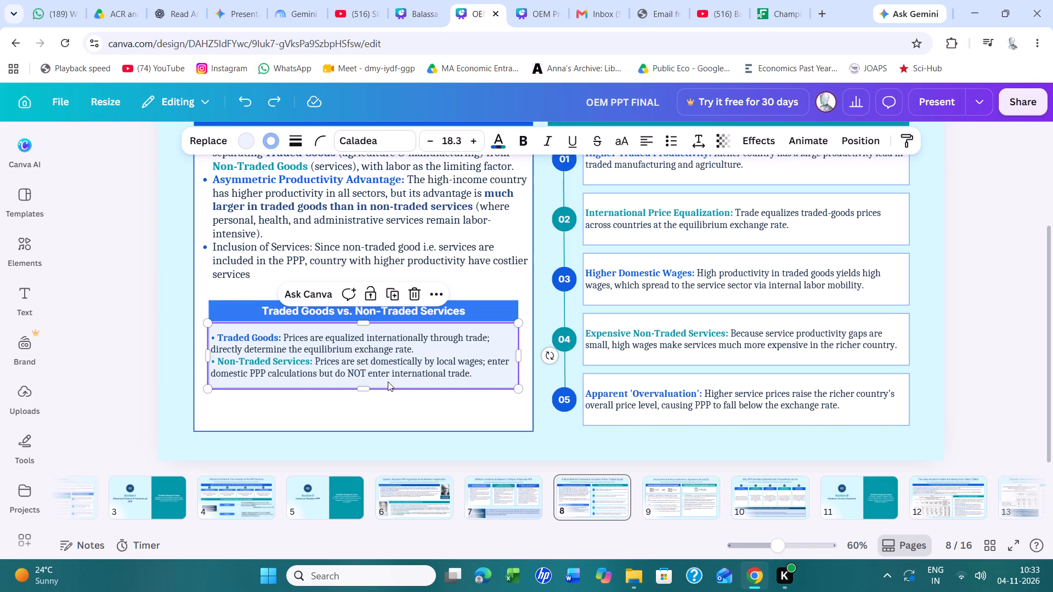
{"action": "left_click_drag", "start_coordinate": [361, 393], "coordinate": [361, 411]}
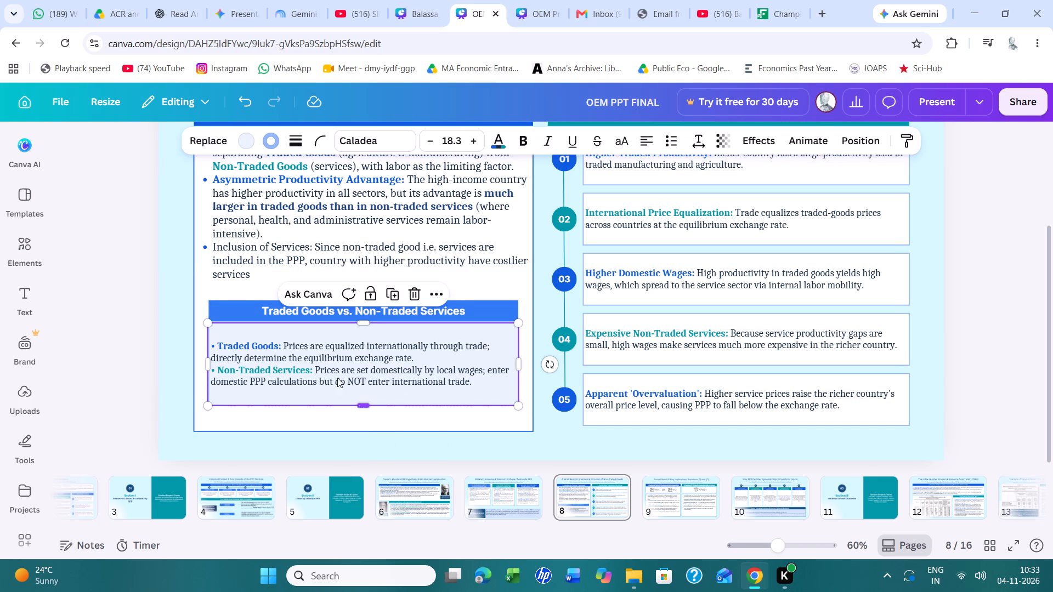
Enlarge all the text in the box under "Traded Goods vs. Non-Traded Services" to size 20.3.
{"action": "triple_click", "coordinate": [332, 366]}
{"action": "key", "text": "ctrl+a"}
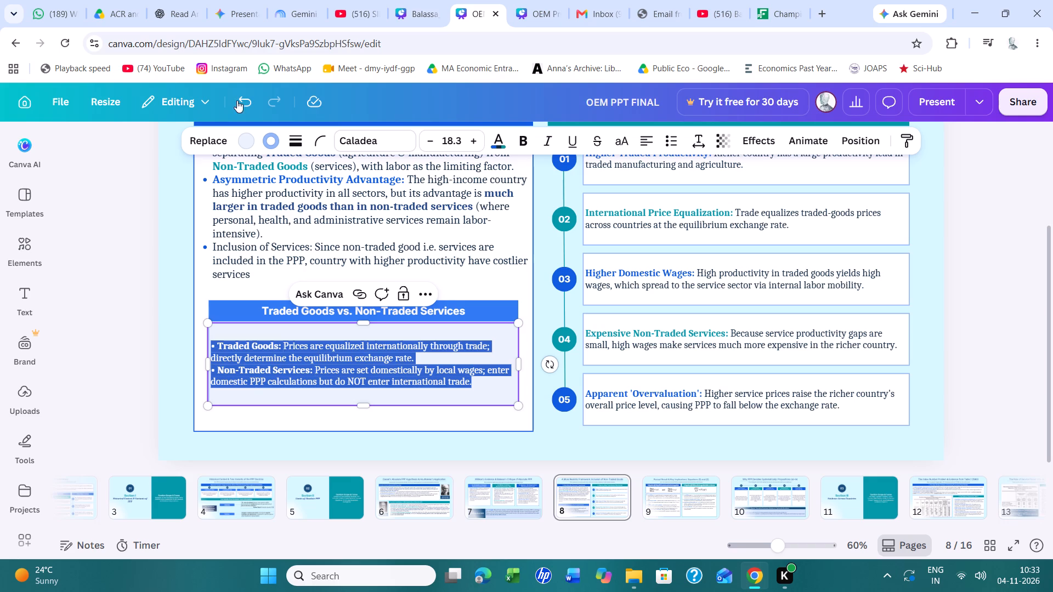
{"action": "left_click", "coordinate": [477, 143]}
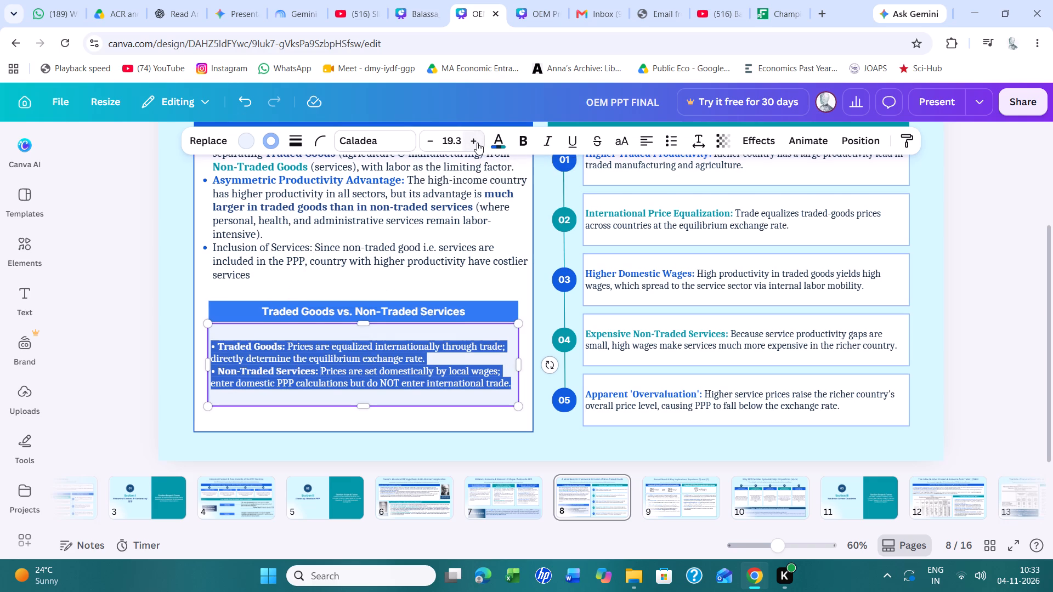
{"action": "left_click", "coordinate": [477, 143]}
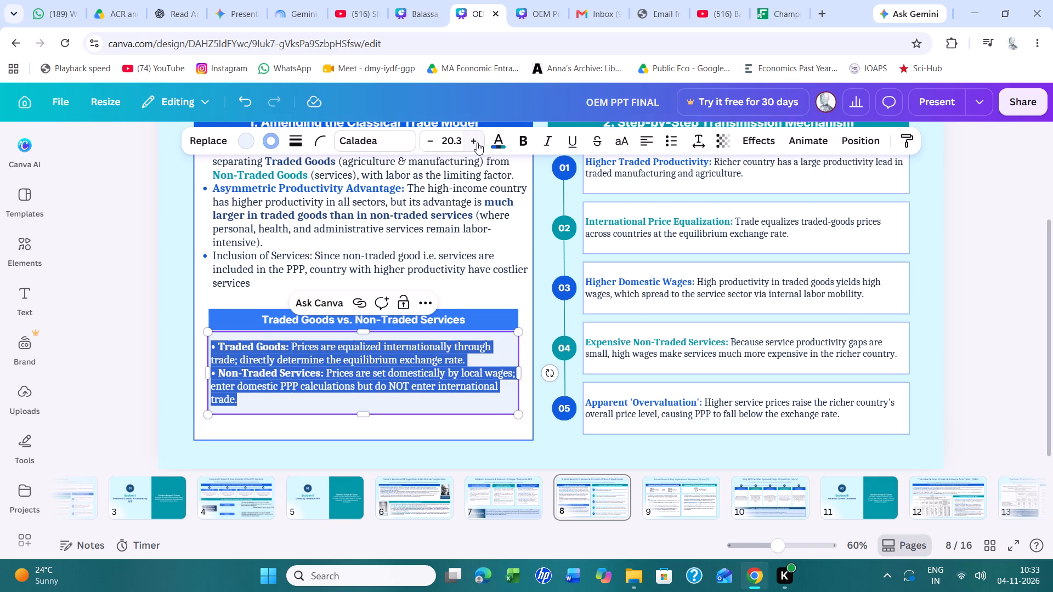
{"action": "left_click", "coordinate": [123, 323]}
{"action": "scroll", "coordinate": [123, 323], "scroll_direction": "up", "scroll_amount": 1}
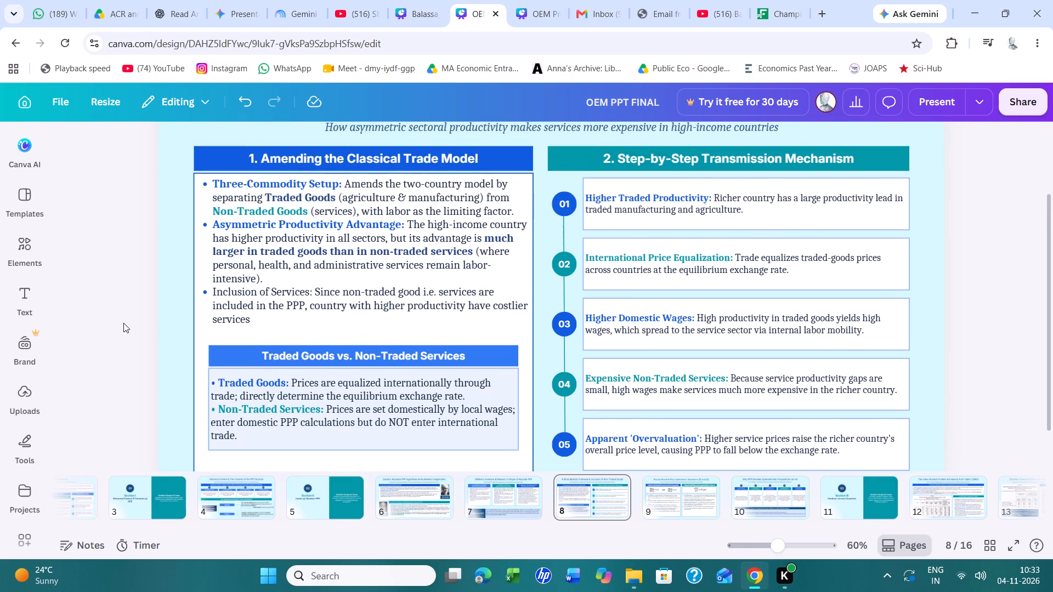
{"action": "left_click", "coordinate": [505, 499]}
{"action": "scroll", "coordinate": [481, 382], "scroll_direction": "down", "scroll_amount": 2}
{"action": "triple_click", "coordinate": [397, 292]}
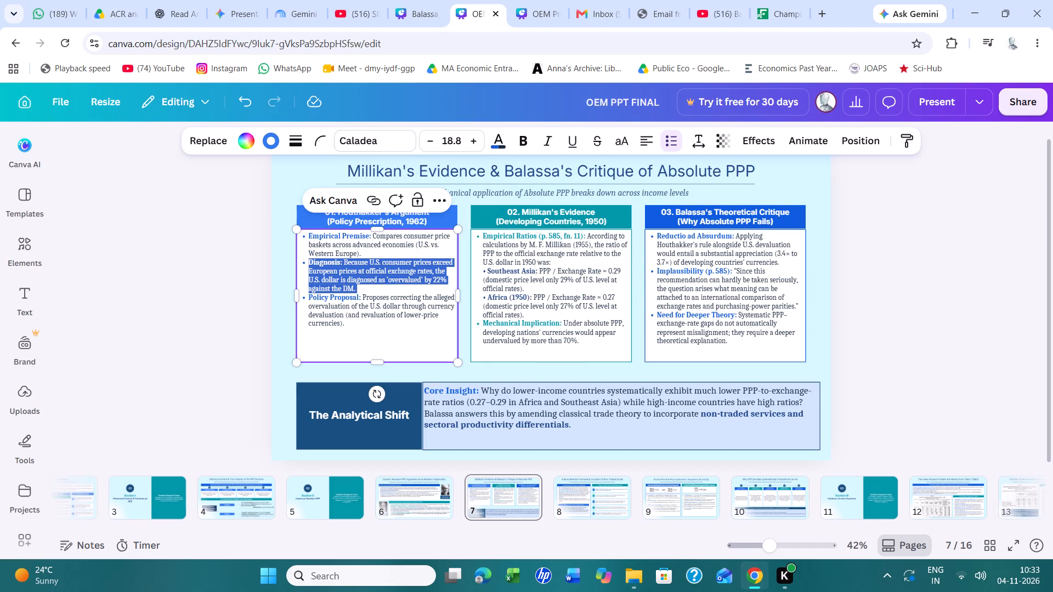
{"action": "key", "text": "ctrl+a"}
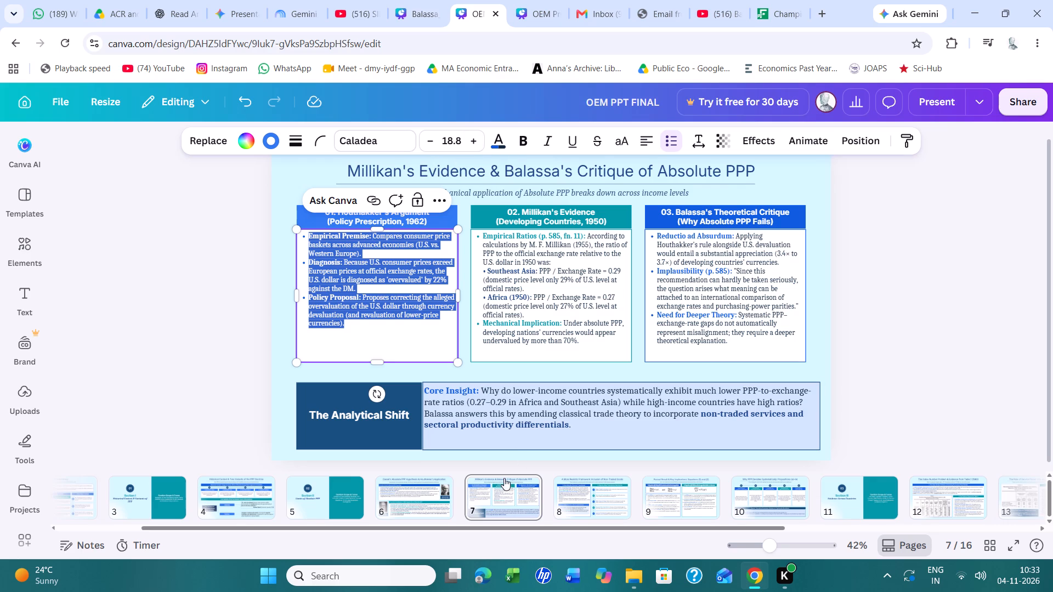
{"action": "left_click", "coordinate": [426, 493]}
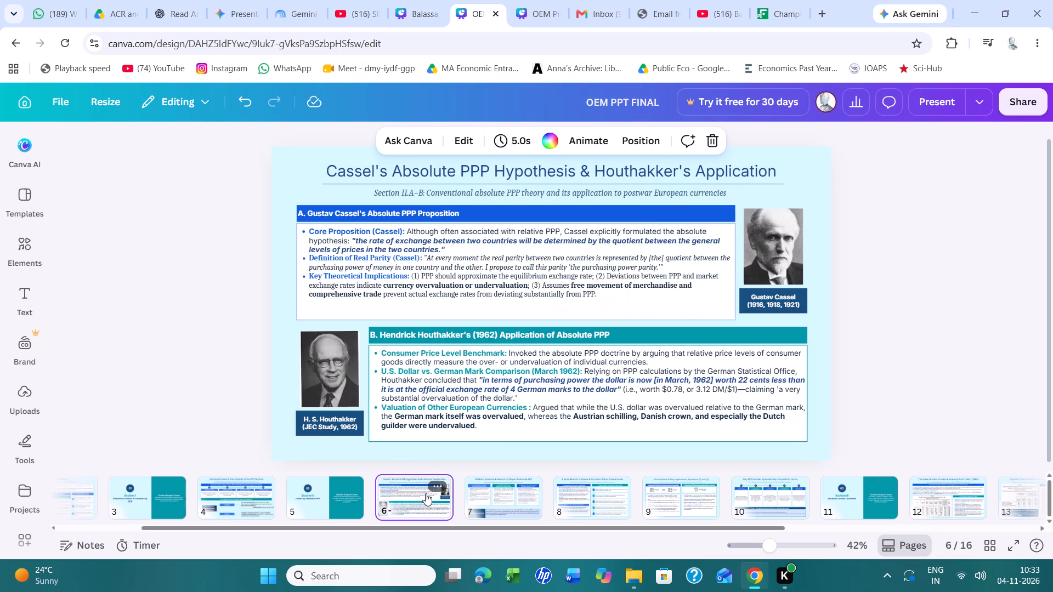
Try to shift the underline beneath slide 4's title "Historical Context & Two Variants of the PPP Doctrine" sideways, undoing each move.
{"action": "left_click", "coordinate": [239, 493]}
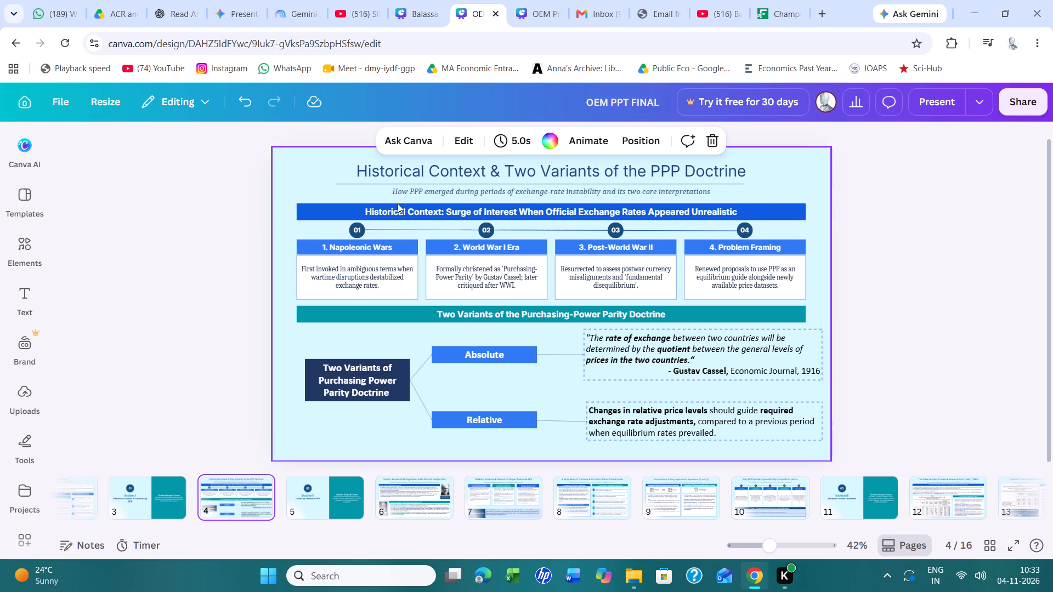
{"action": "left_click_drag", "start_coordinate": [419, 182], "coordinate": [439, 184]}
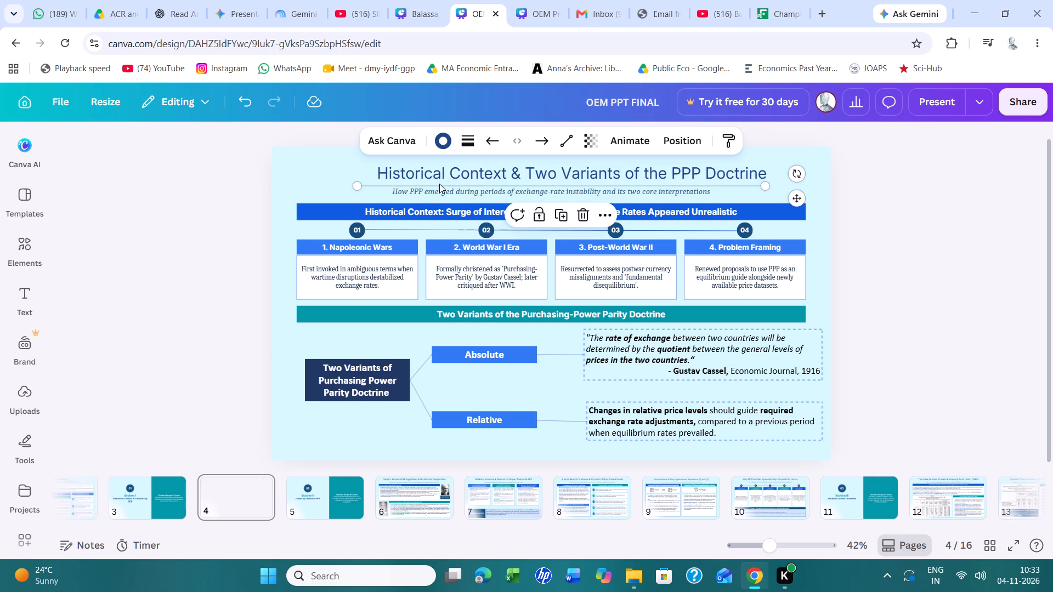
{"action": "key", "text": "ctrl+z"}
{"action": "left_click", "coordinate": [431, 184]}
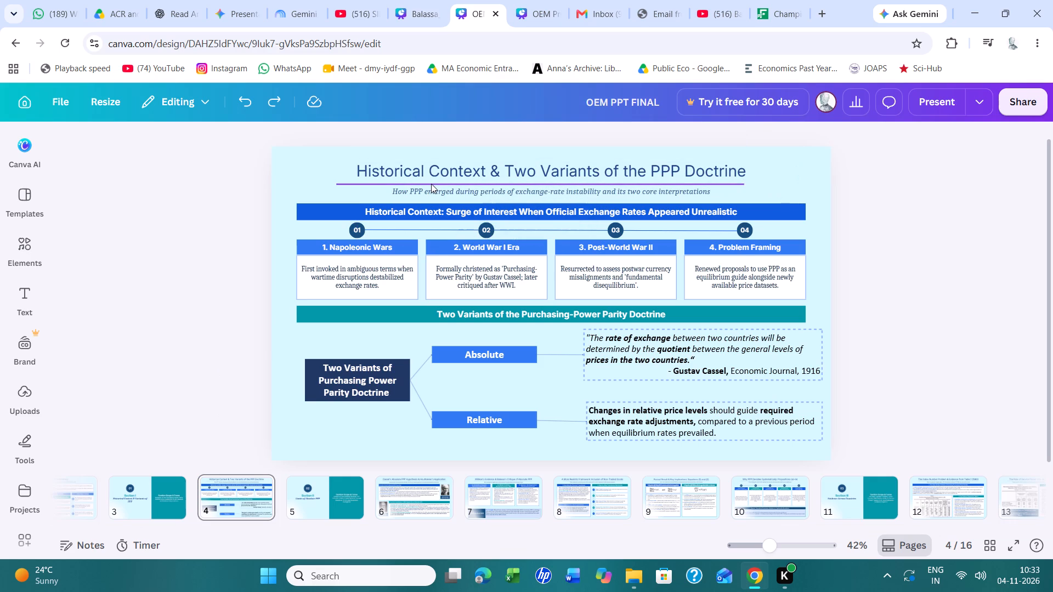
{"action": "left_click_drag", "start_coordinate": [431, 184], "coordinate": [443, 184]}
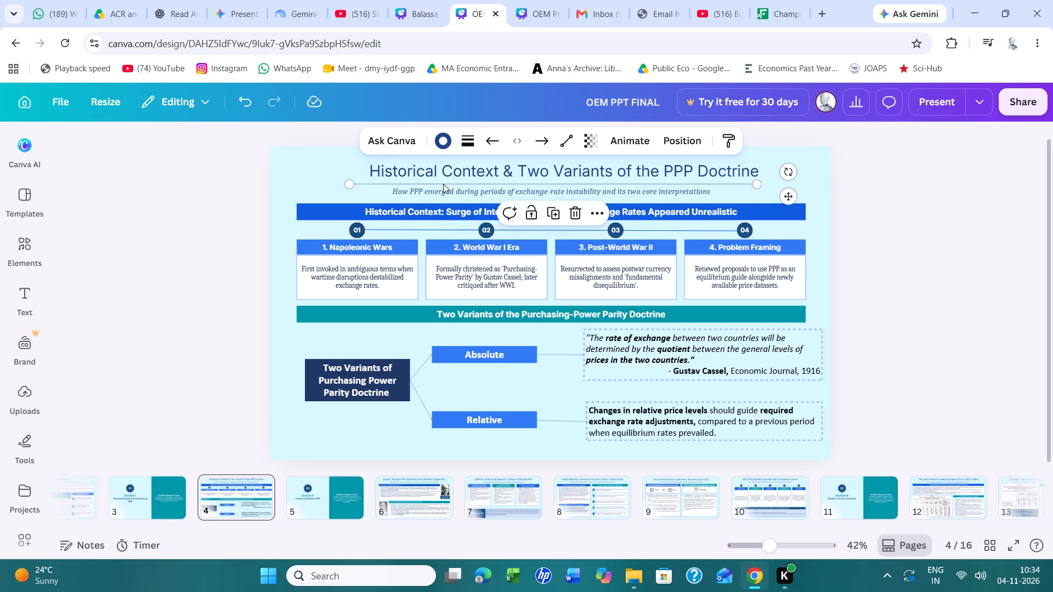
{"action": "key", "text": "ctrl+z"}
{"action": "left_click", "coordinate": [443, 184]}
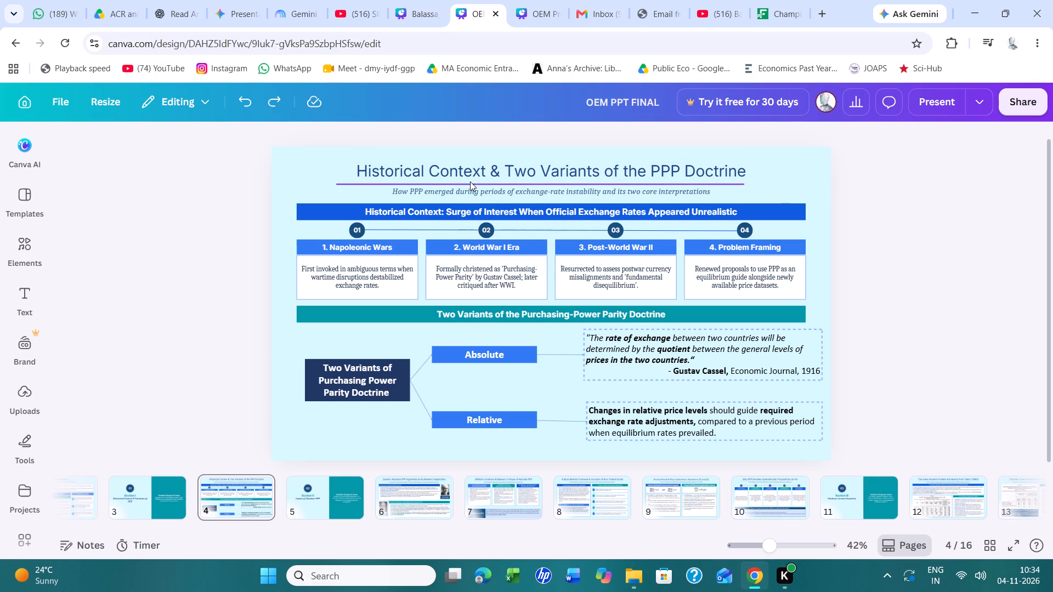
Replace slide 4's title underline with a copy of the underline beneath slide 6's title "Cassel's Absolute PPP Hypothesis & Houthakker's Application".
{"action": "left_click", "coordinate": [408, 483]}
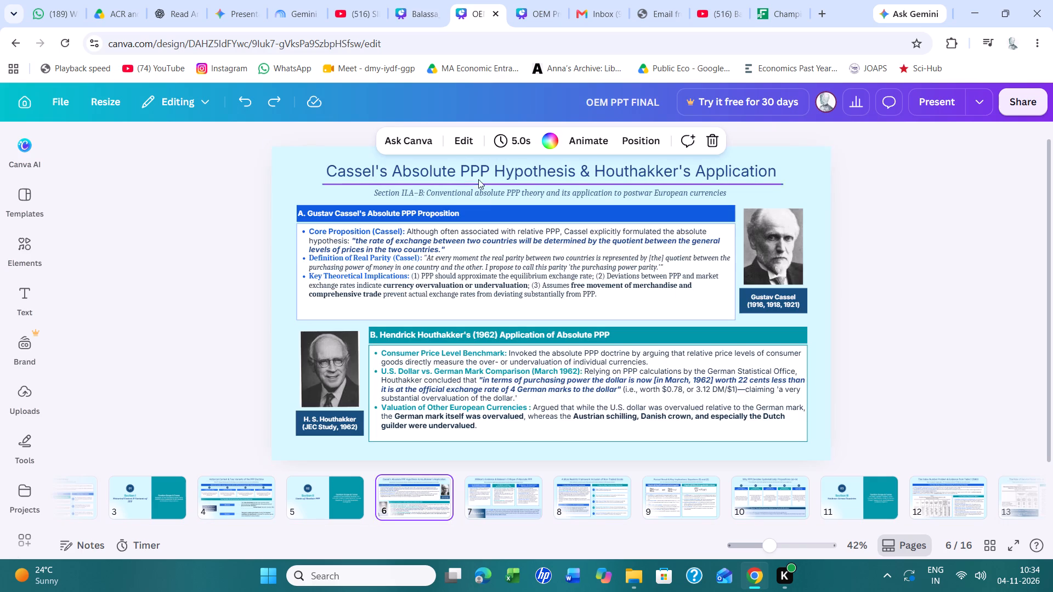
{"action": "left_click_drag", "start_coordinate": [459, 183], "coordinate": [480, 183]}
{"action": "key", "text": "ctrl+z"}
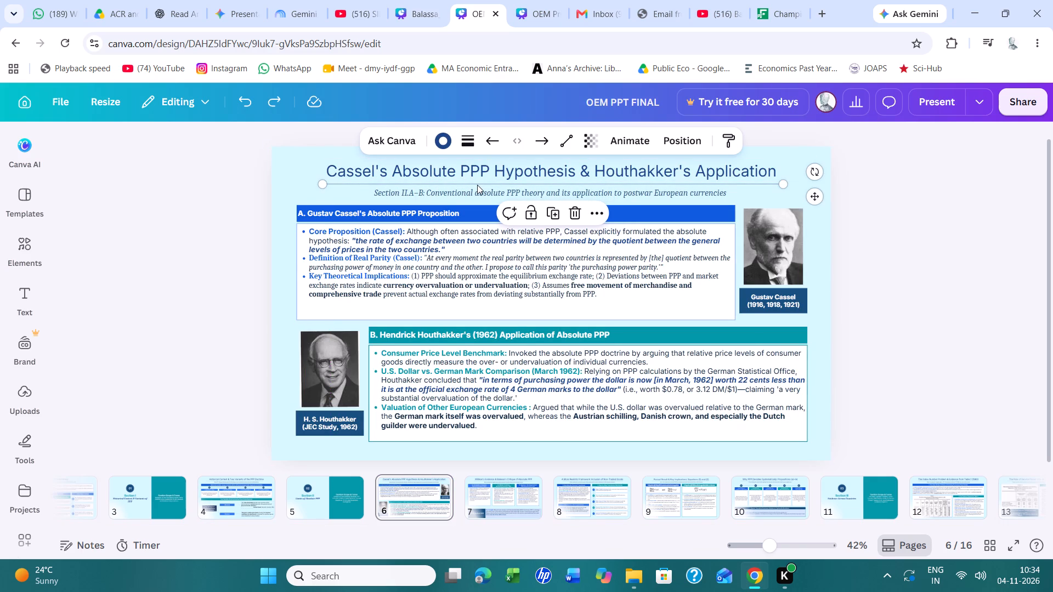
{"action": "left_click", "coordinate": [477, 185]}
{"action": "key", "text": "ctrl+c"}
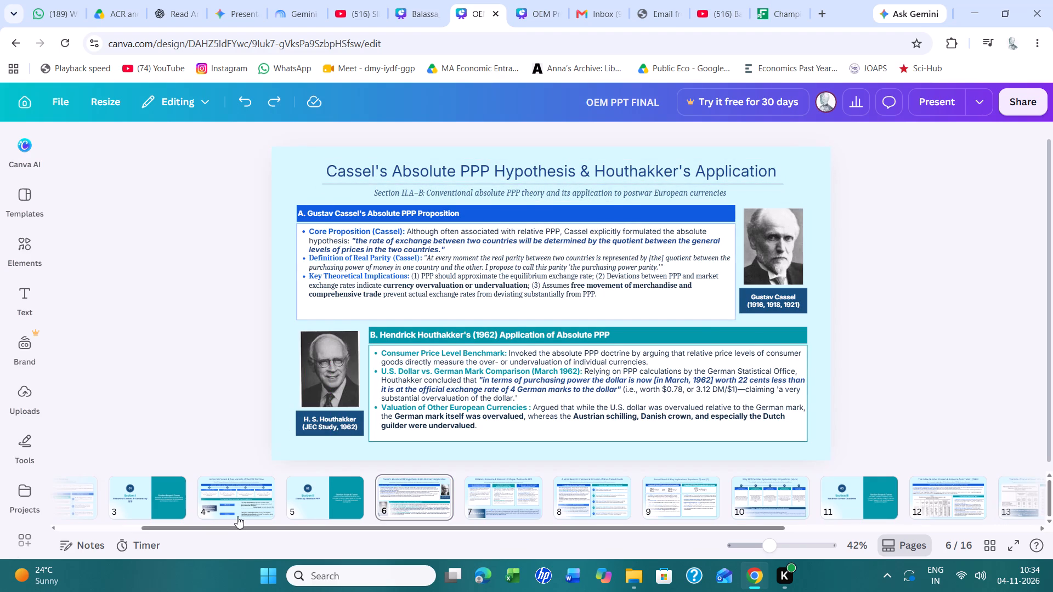
{"action": "left_click", "coordinate": [237, 516]}
{"action": "left_click", "coordinate": [478, 180]}
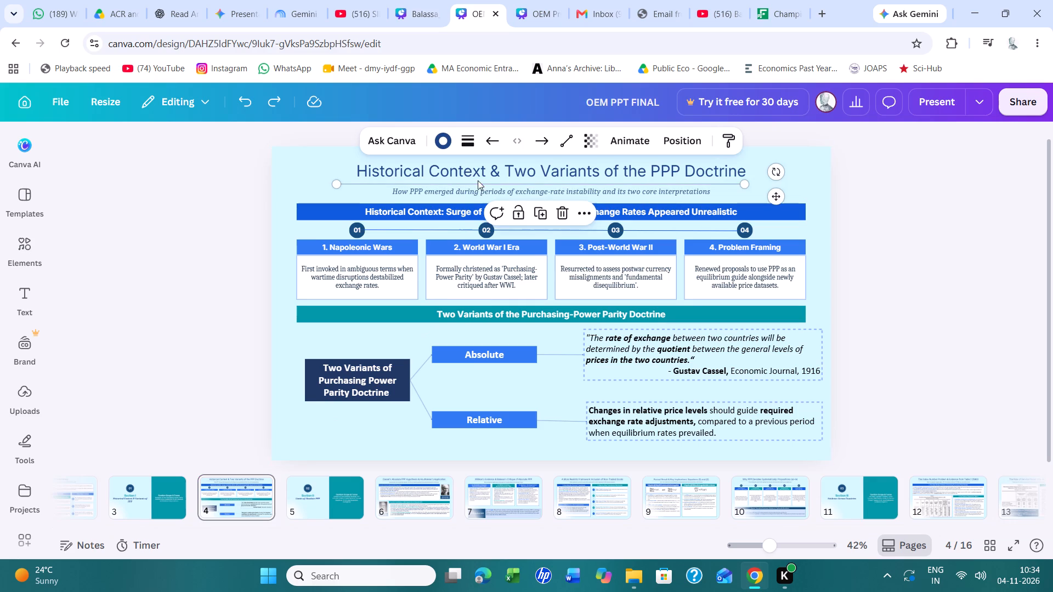
{"action": "left_click", "coordinate": [561, 217]}
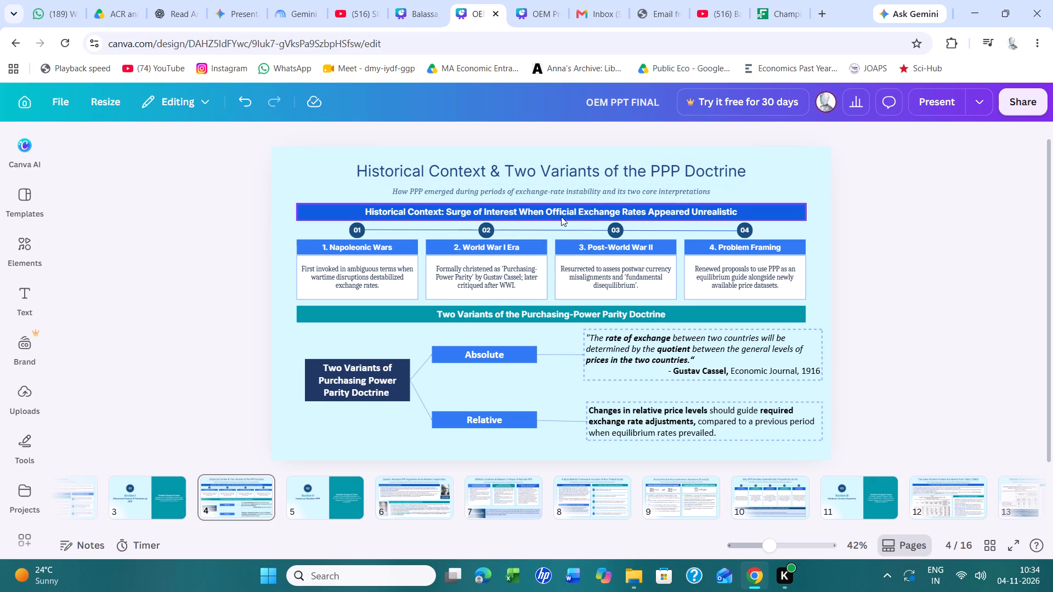
{"action": "key", "text": "ctrl+v"}
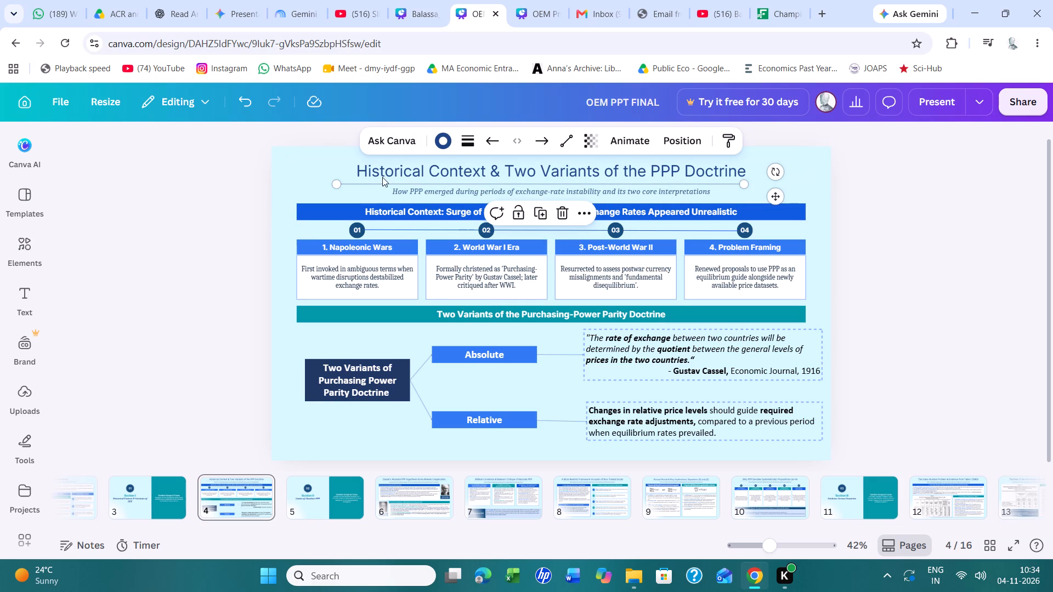
Shift the pasted underline sideways and shorten its far end so it fits centred beneath slide 4's title.
{"action": "left_click_drag", "start_coordinate": [382, 183], "coordinate": [401, 183]}
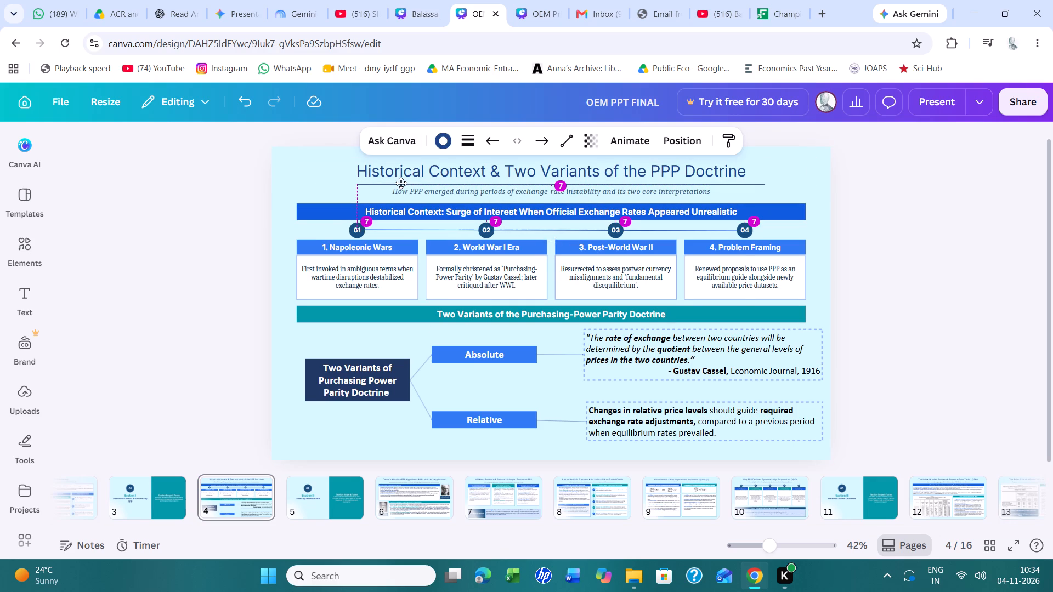
{"action": "left_click_drag", "start_coordinate": [401, 183], "coordinate": [397, 183]}
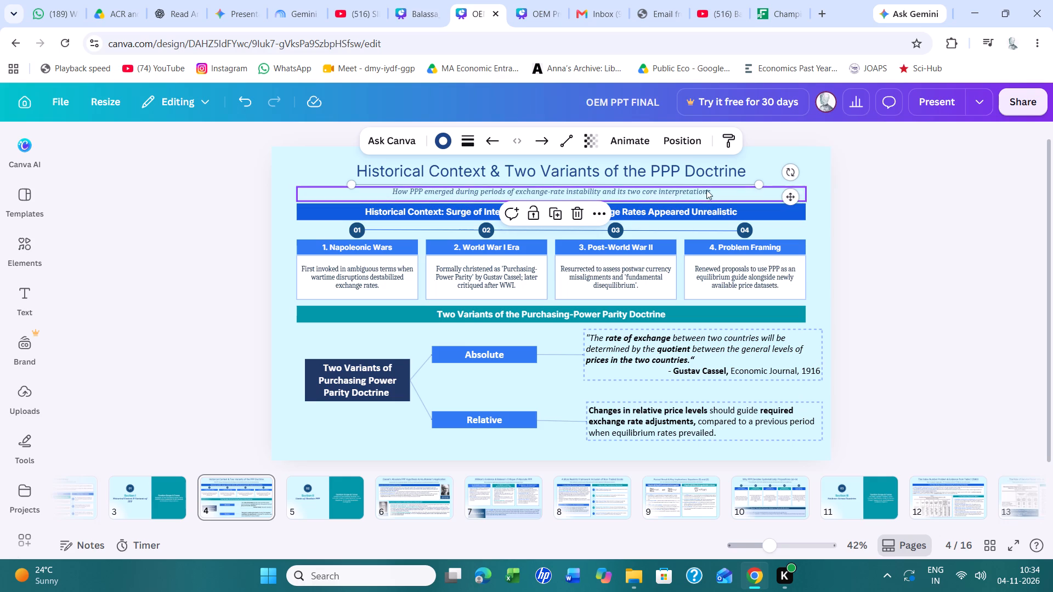
{"action": "left_click_drag", "start_coordinate": [759, 184], "coordinate": [749, 184]}
{"action": "left_click", "coordinate": [935, 263]}
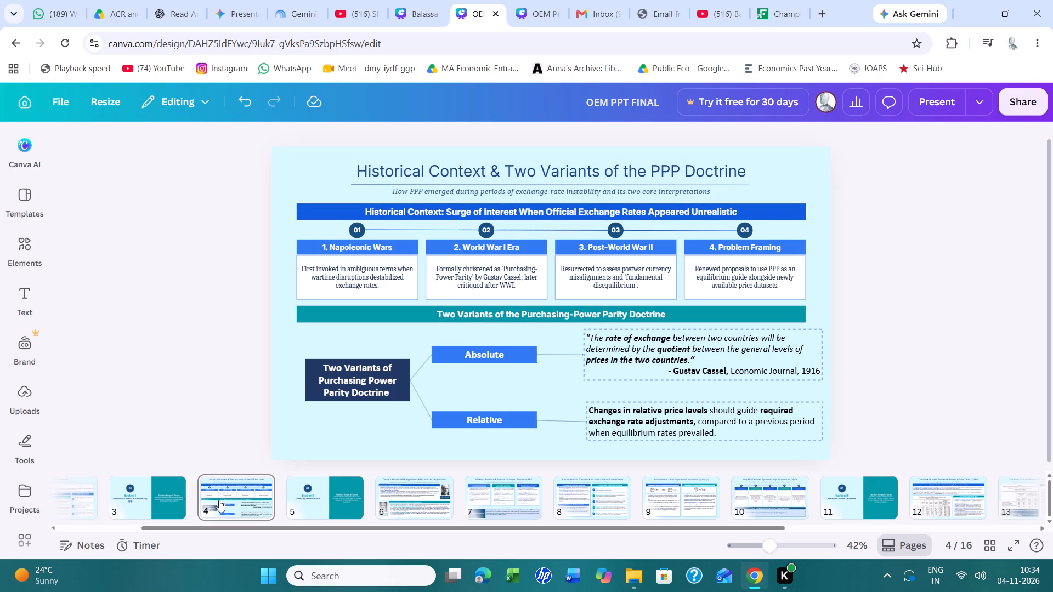
Open the Executive Summary slide, slide 2, to review its layout.
{"action": "scroll", "coordinate": [223, 500], "scroll_direction": "right", "scroll_amount": 6}
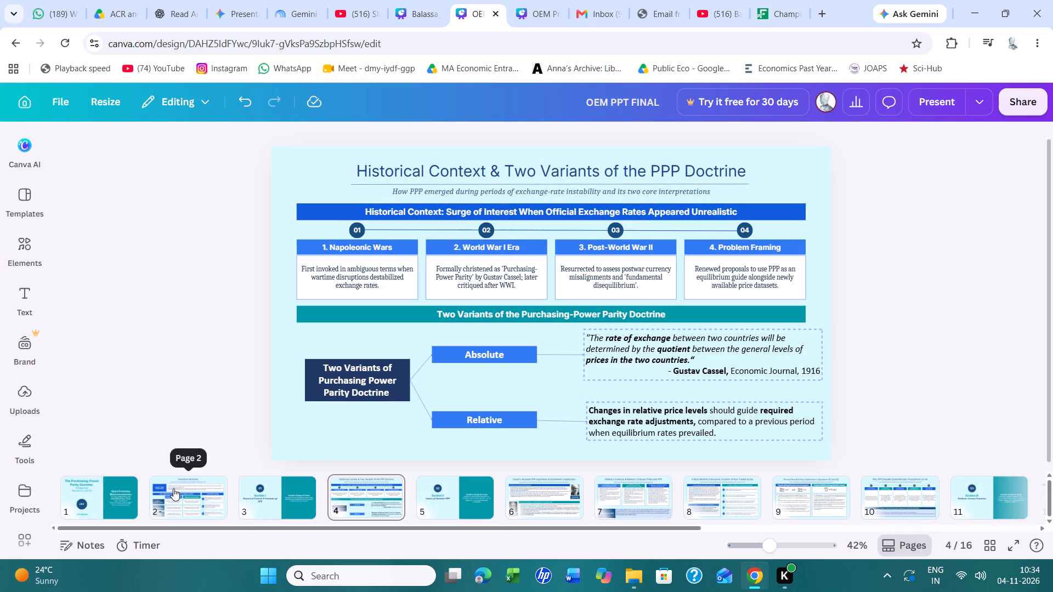
{"action": "left_click", "coordinate": [182, 493]}
{"action": "left_click", "coordinate": [142, 316]}
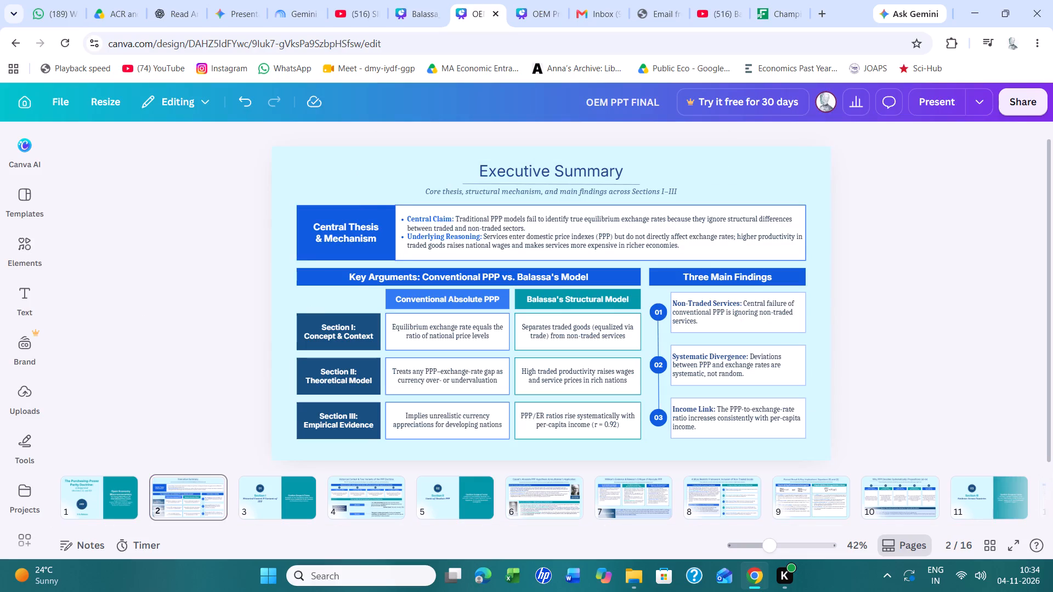
{"action": "left_click", "coordinate": [1011, 50]}
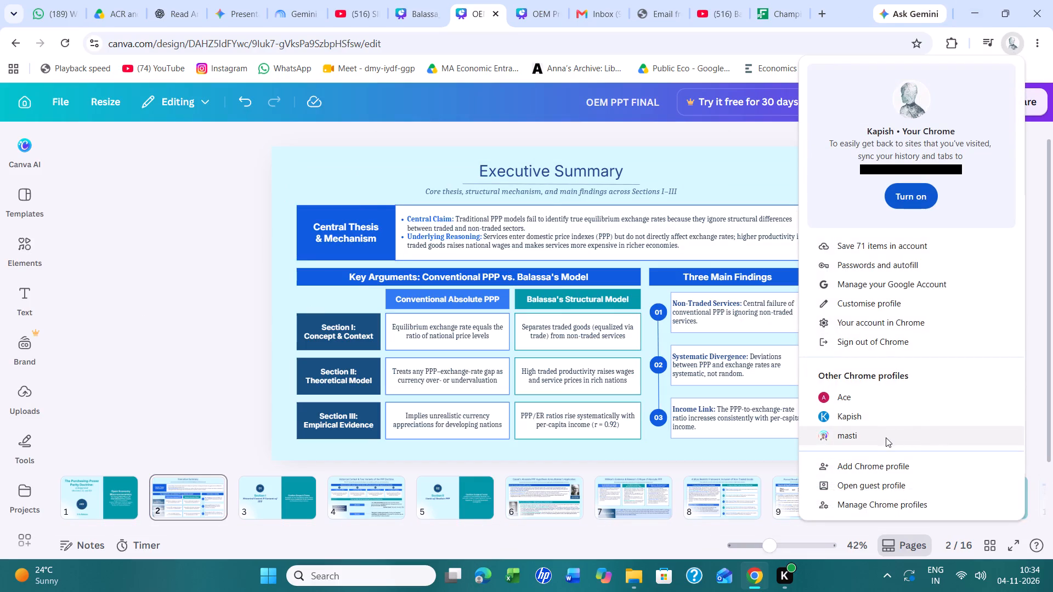
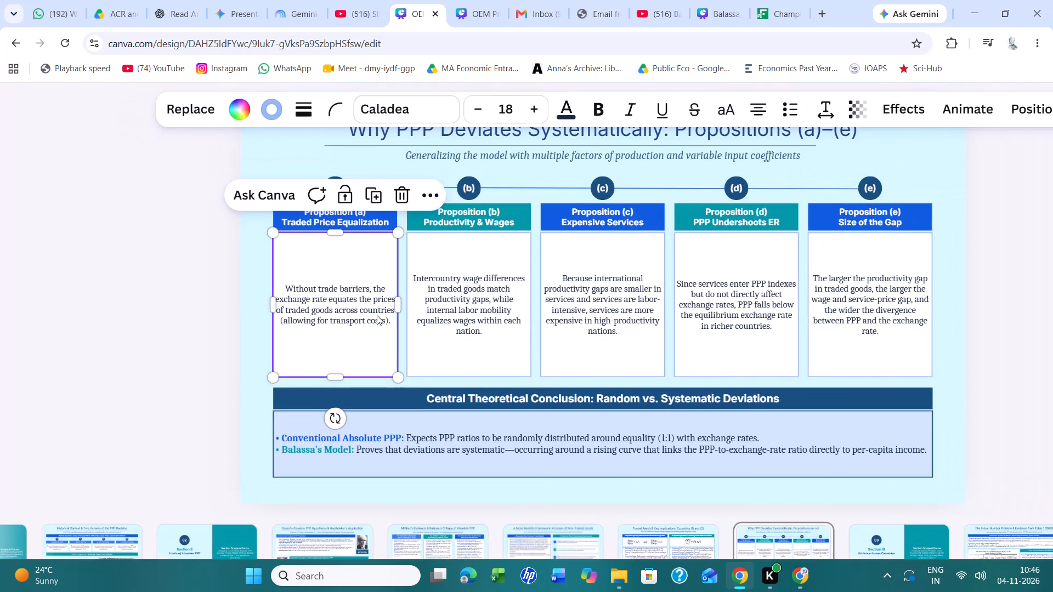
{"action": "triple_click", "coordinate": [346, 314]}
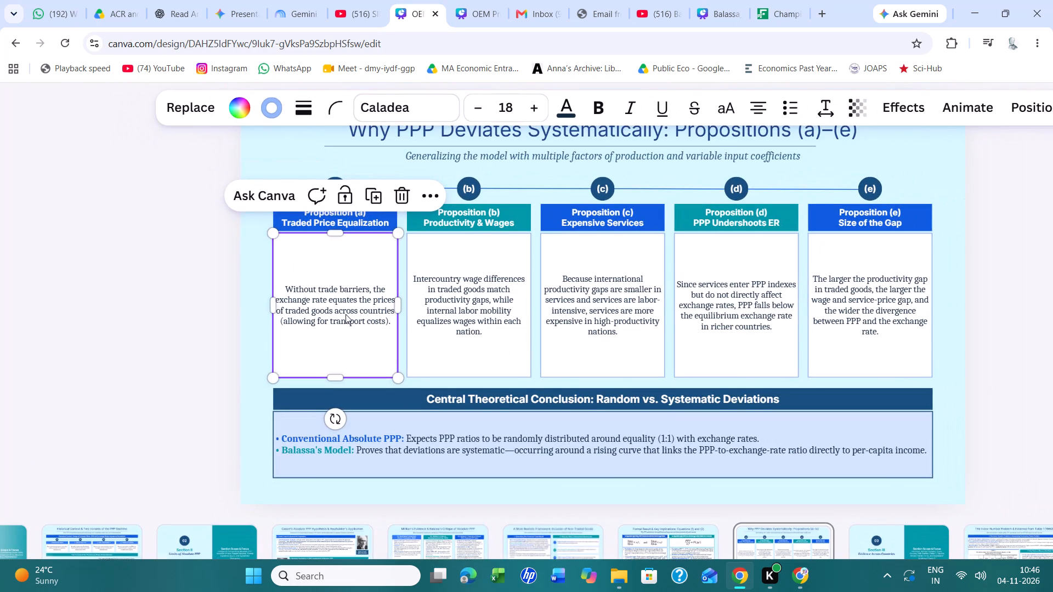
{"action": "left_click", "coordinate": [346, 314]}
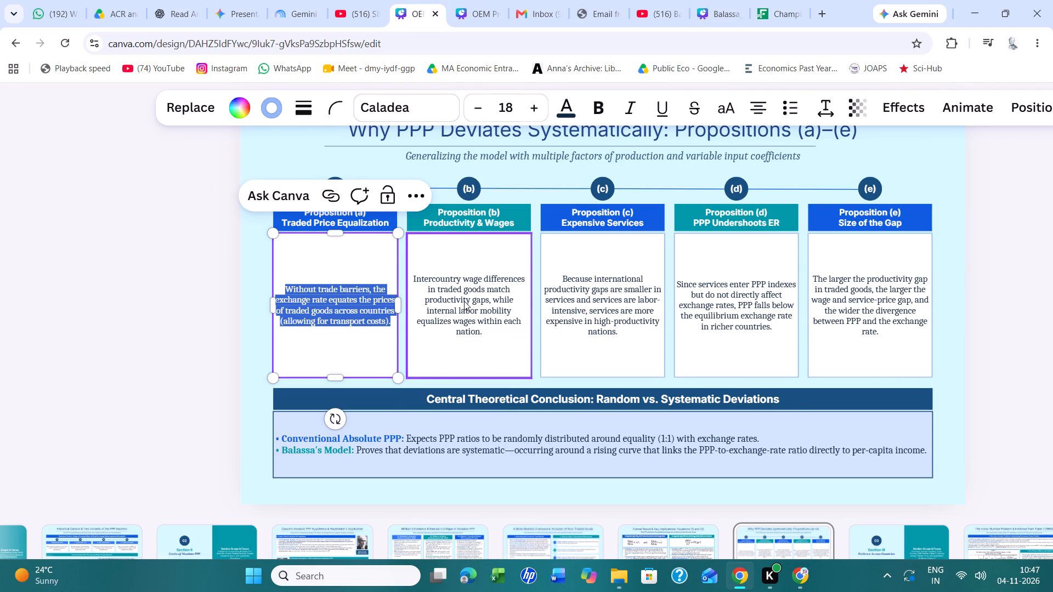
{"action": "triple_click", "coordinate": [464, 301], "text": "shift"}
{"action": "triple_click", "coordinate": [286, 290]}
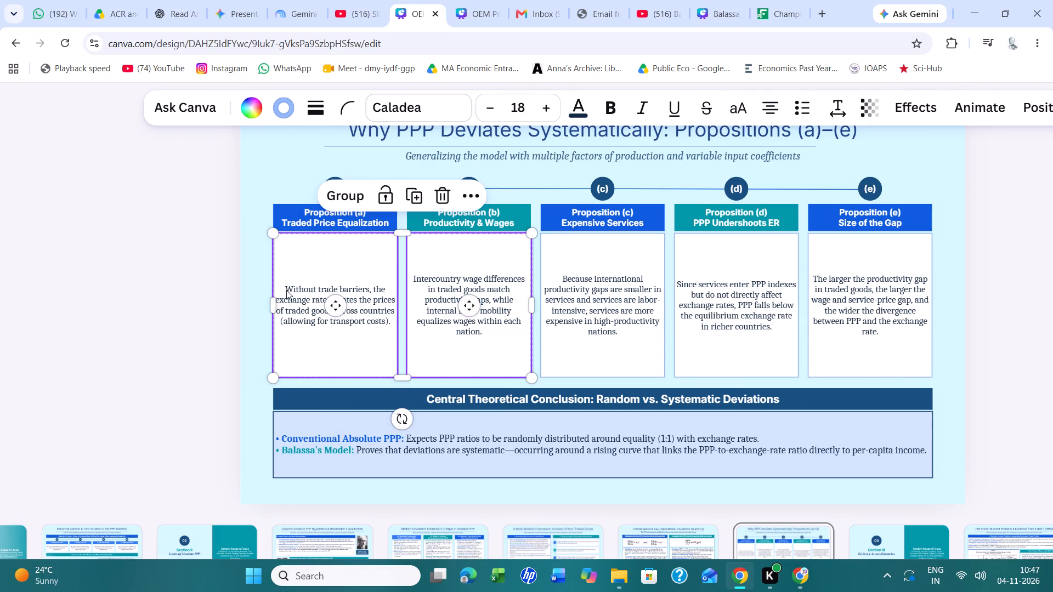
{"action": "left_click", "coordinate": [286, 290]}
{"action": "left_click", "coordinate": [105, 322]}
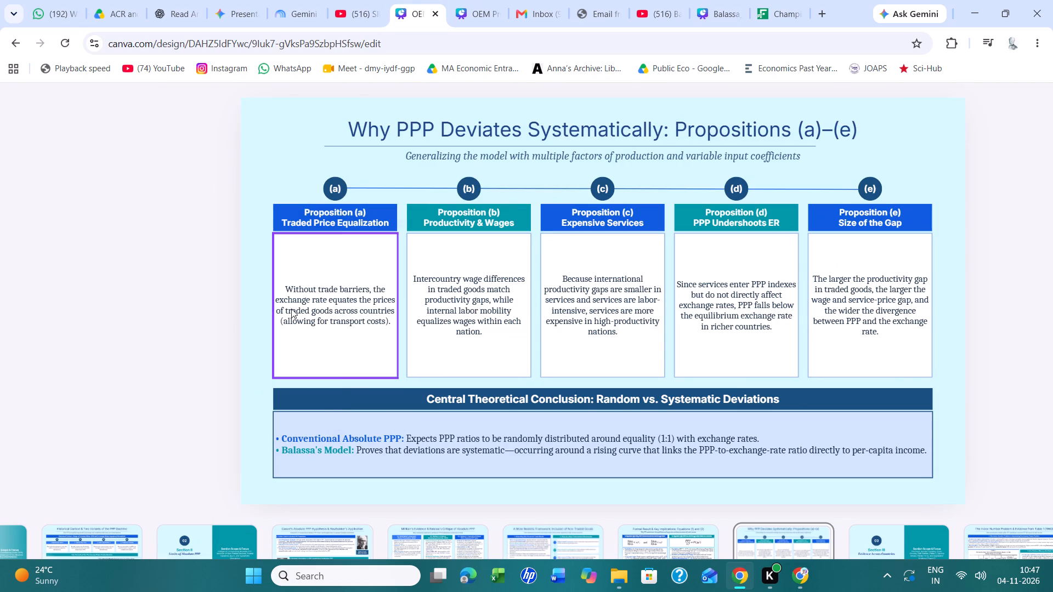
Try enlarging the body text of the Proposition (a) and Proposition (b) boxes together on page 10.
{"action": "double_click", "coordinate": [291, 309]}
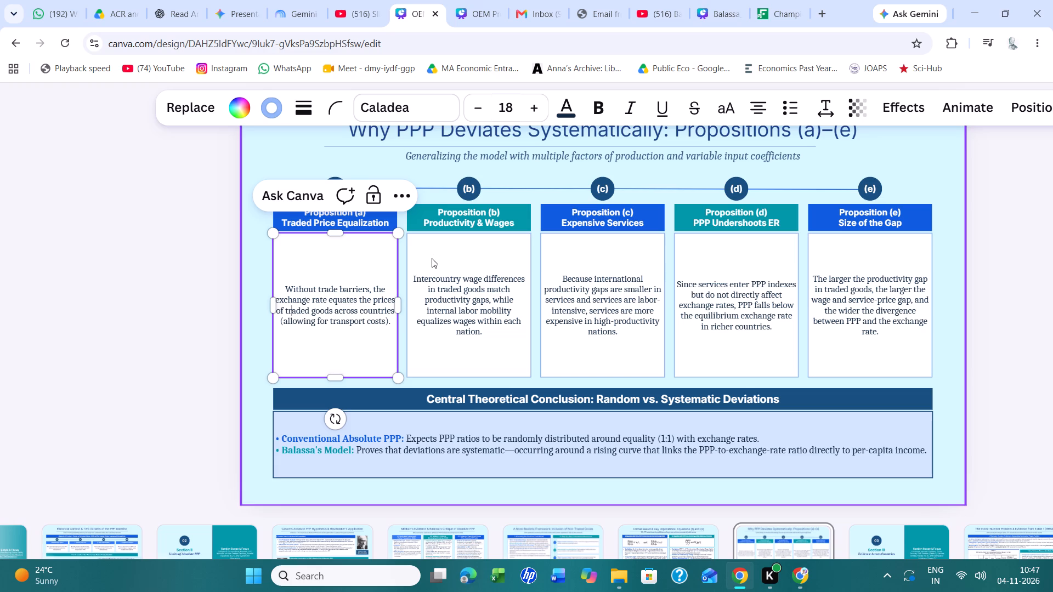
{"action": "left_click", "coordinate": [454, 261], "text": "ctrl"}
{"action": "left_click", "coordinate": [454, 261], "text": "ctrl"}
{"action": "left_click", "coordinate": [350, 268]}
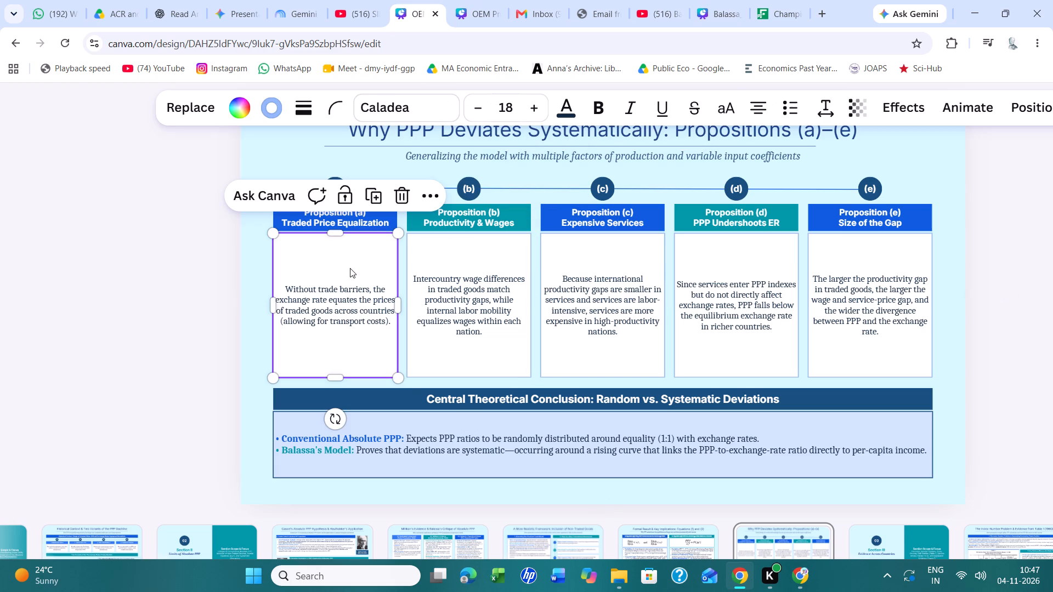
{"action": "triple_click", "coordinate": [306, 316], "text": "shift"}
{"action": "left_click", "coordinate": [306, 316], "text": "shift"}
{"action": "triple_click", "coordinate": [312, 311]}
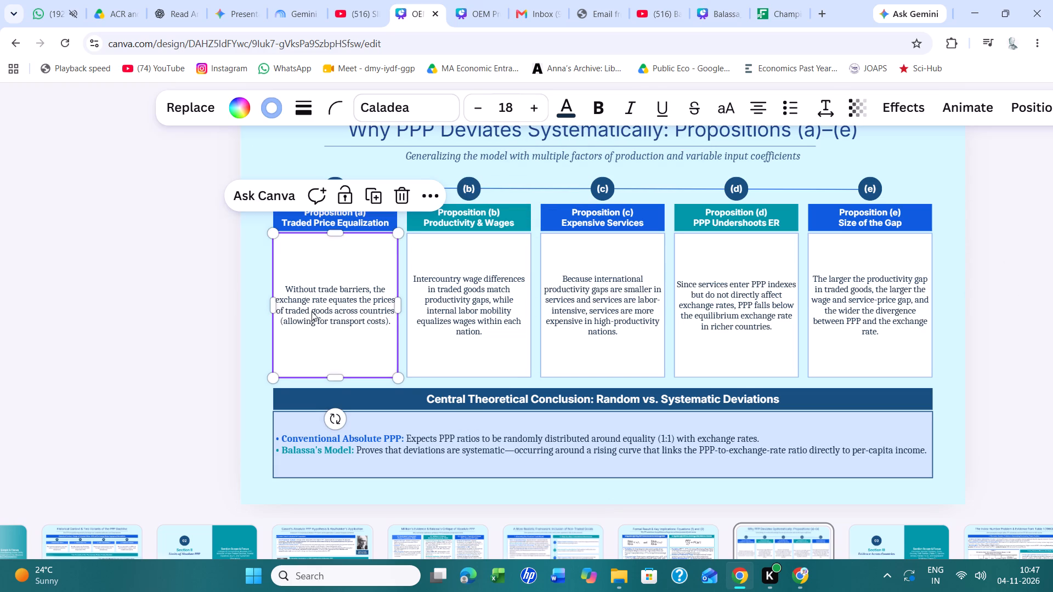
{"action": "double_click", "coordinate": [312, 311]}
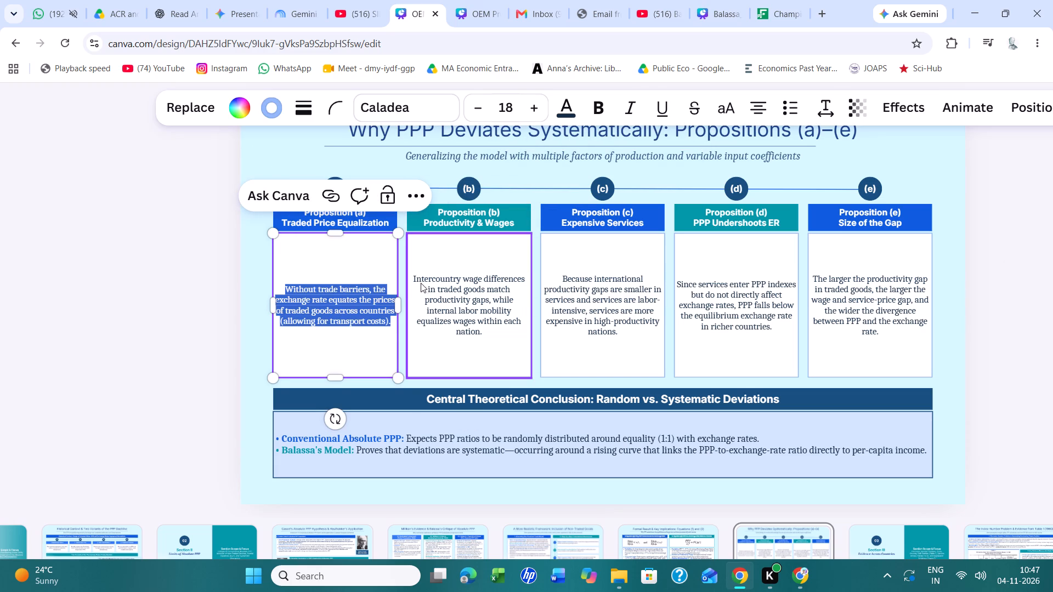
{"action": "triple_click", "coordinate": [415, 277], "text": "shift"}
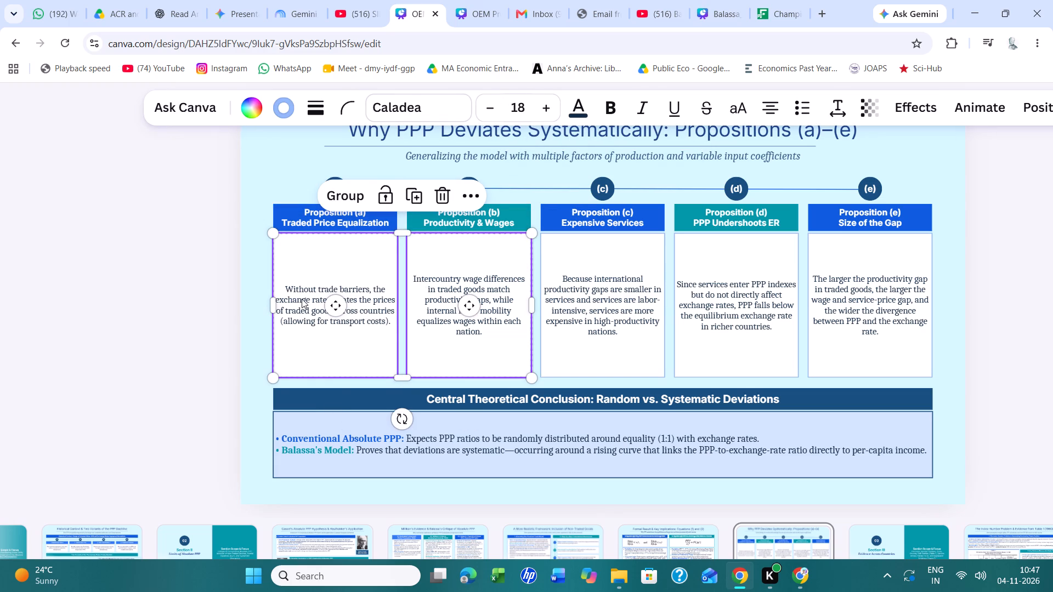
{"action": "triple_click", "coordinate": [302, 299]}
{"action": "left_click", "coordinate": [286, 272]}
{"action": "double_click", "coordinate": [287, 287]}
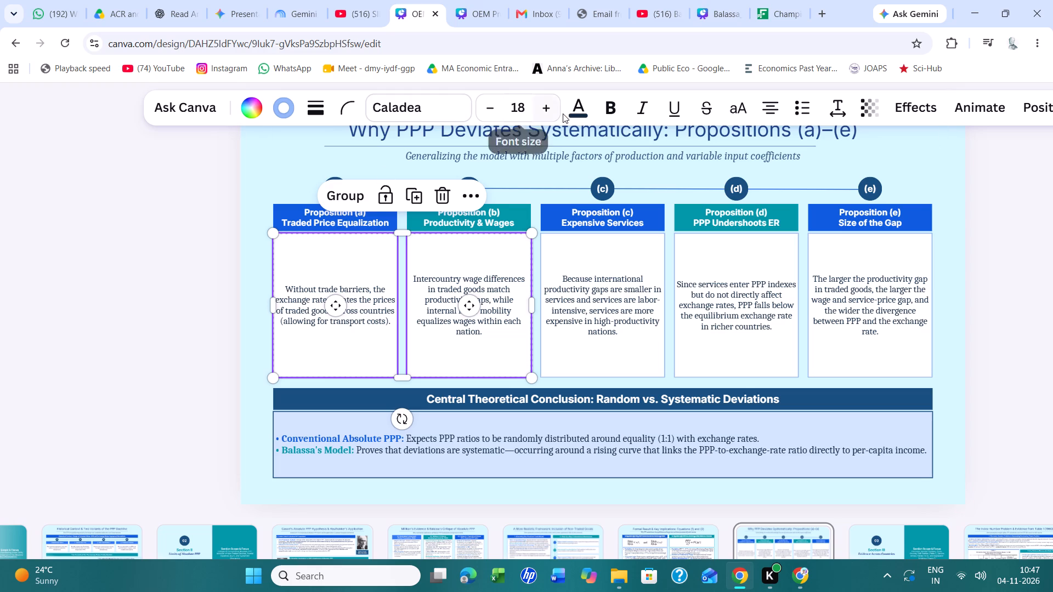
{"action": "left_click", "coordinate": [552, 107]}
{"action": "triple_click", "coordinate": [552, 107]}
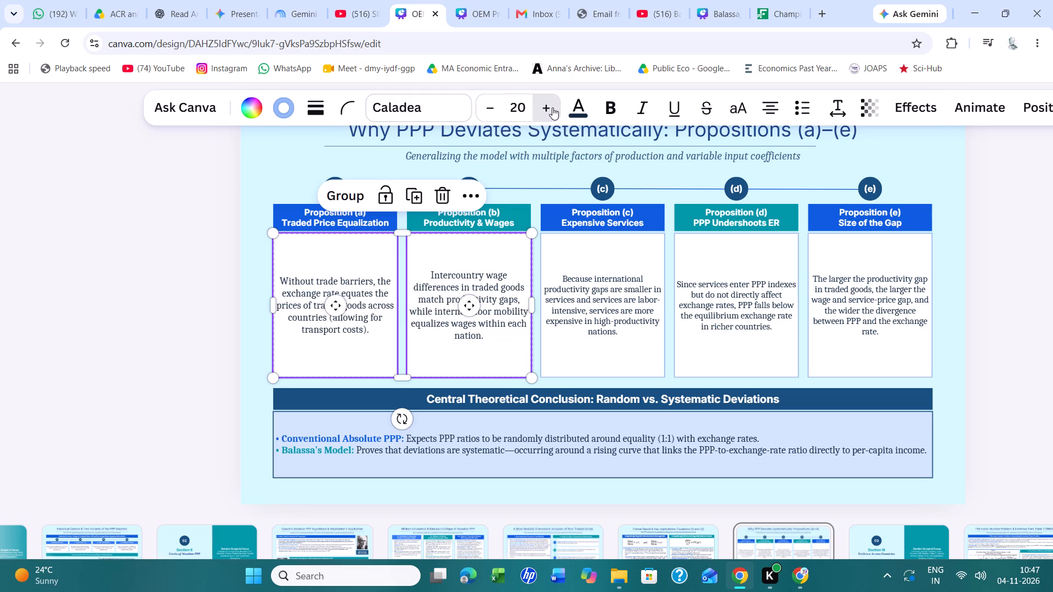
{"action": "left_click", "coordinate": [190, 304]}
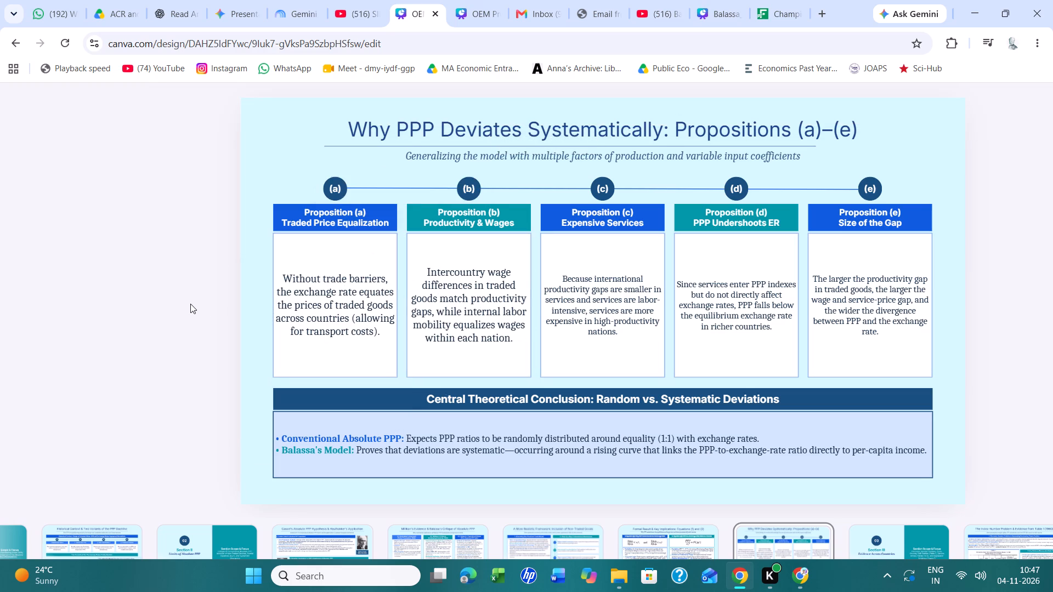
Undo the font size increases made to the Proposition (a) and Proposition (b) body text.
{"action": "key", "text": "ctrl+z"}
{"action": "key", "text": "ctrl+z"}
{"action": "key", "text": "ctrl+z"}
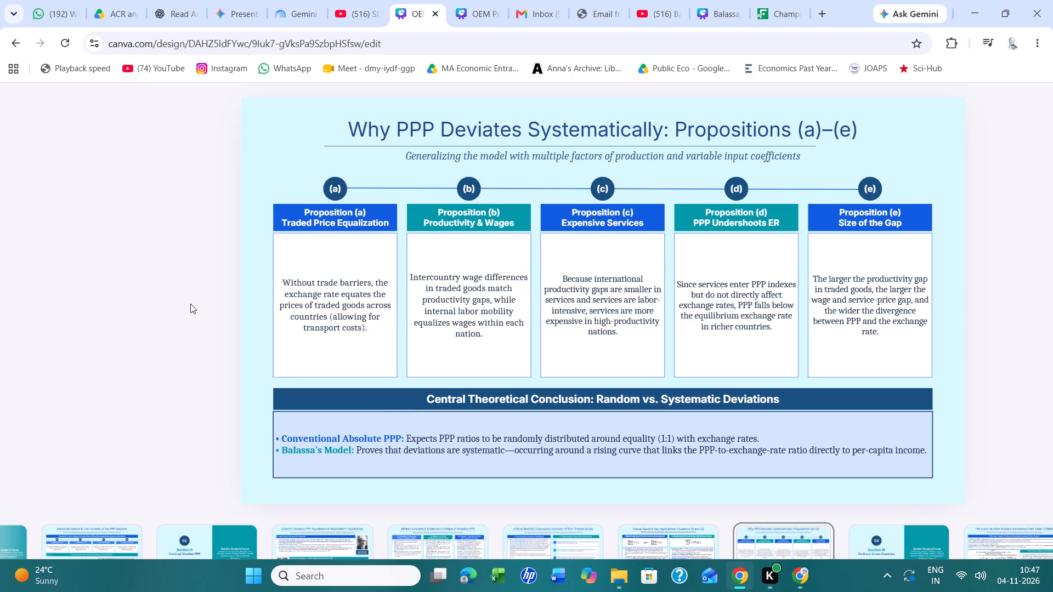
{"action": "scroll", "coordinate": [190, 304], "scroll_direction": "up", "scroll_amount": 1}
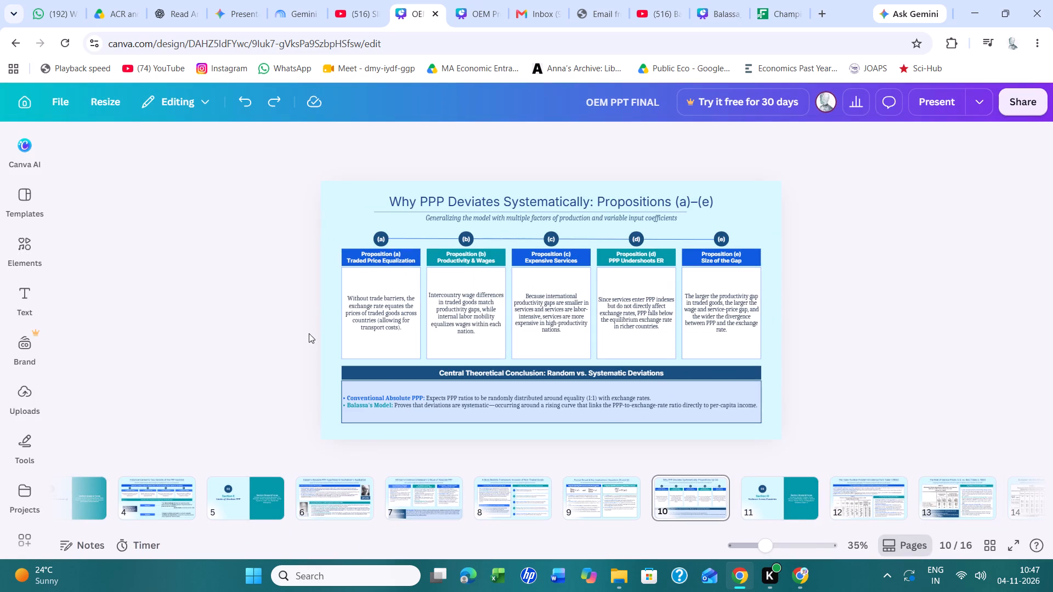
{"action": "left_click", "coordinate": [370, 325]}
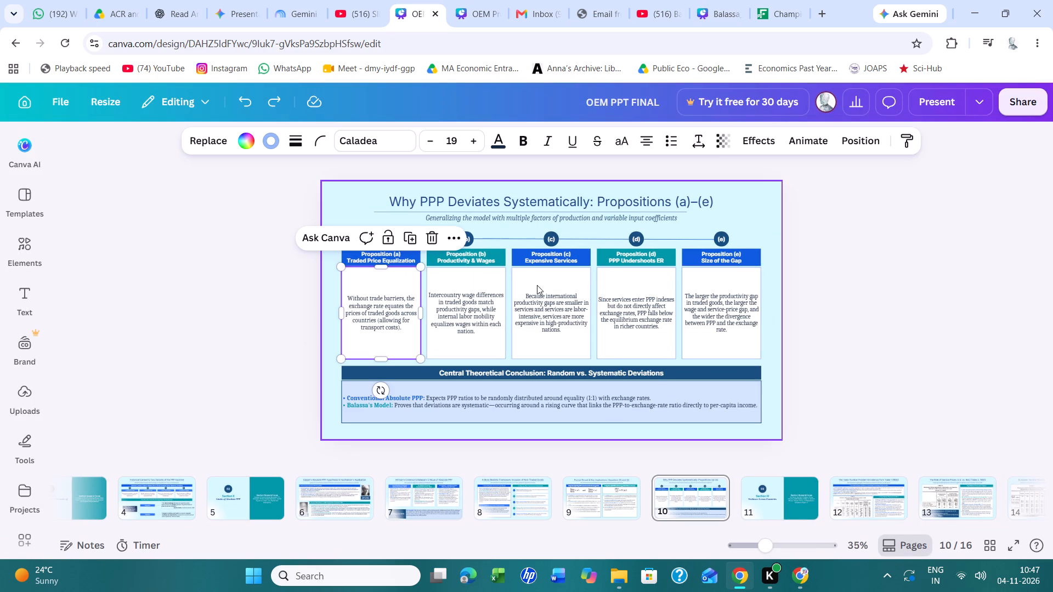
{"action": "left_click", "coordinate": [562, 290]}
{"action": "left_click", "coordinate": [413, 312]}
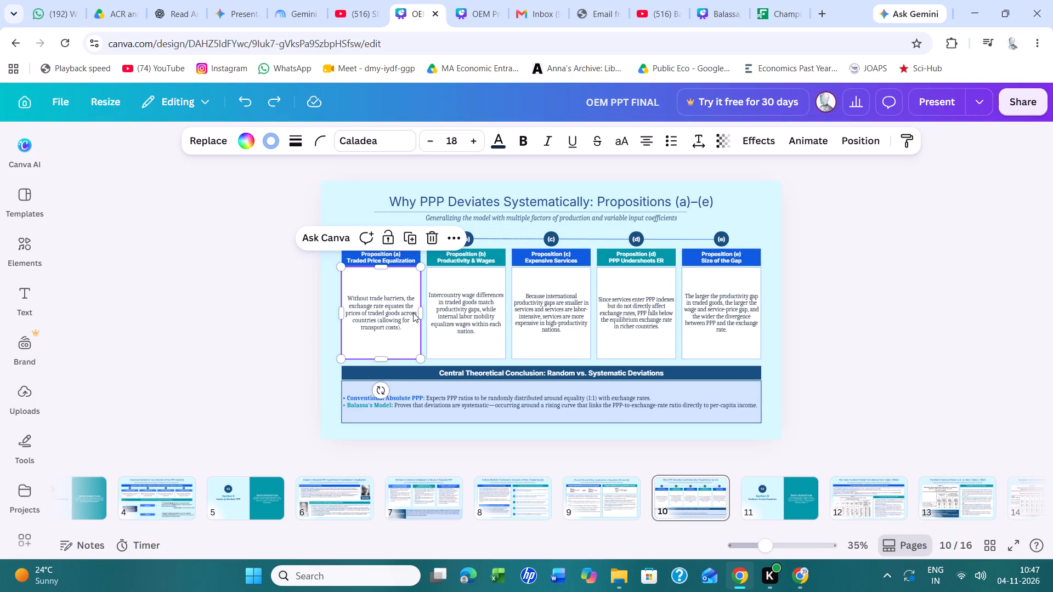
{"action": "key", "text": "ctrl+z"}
Set the body text of all five proposition boxes, (a) to (e), on page 10 to font size 22.
{"action": "left_click", "coordinate": [395, 316]}
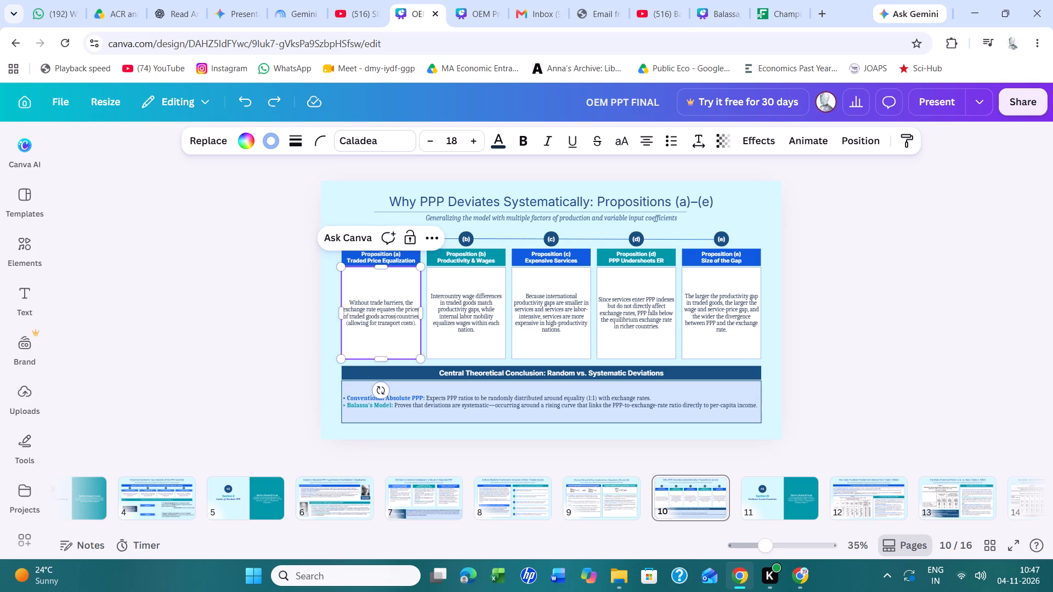
{"action": "left_click", "coordinate": [474, 311], "text": "ctrl"}
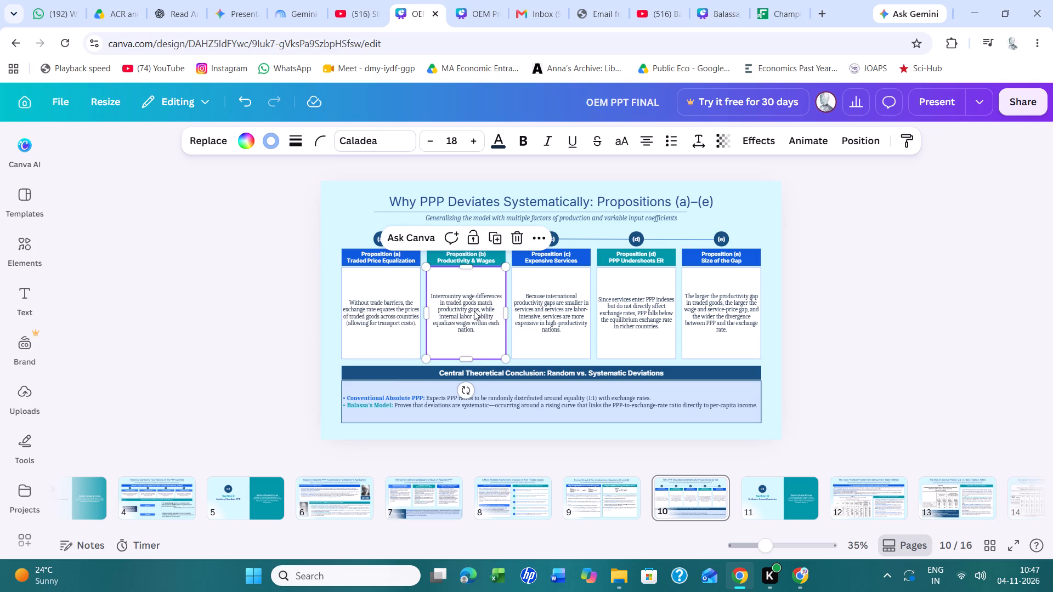
{"action": "left_click", "coordinate": [392, 303]}
{"action": "left_click", "coordinate": [455, 308], "text": "shift"}
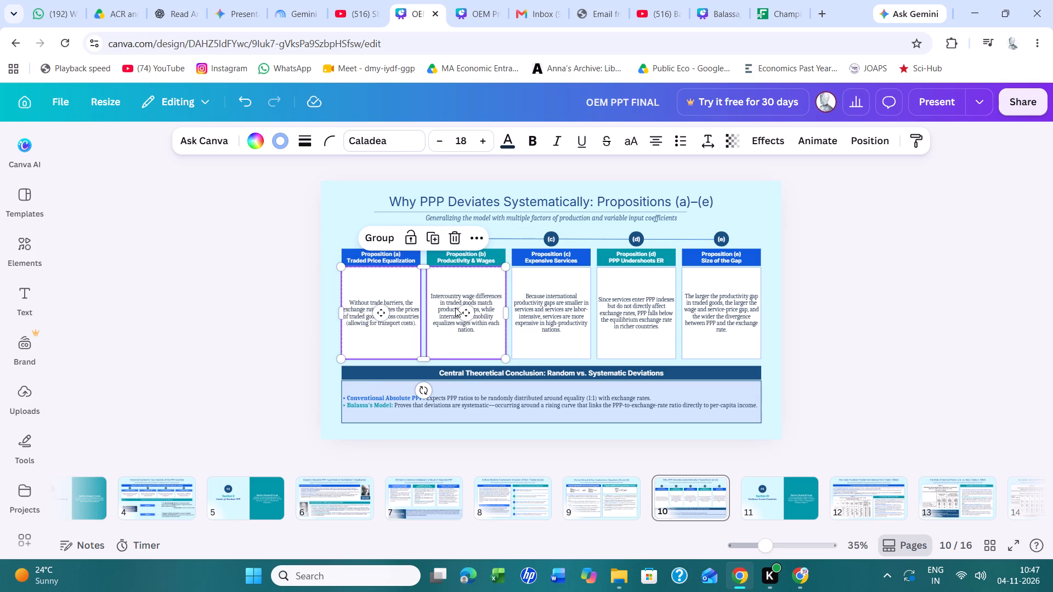
{"action": "left_click", "coordinate": [575, 317], "text": "shift"}
{"action": "left_click", "coordinate": [640, 322], "text": "shift"}
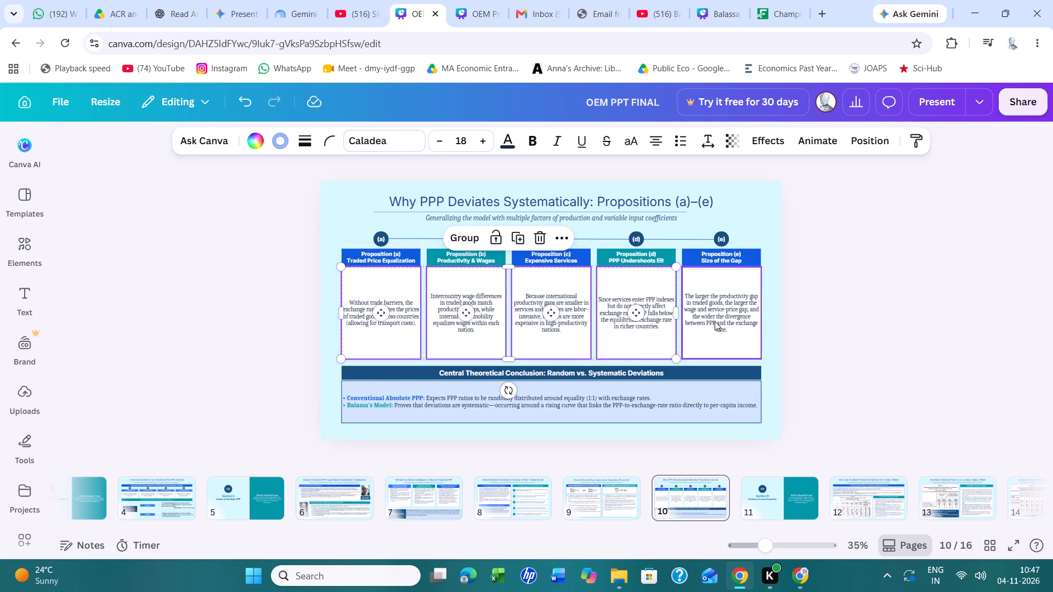
{"action": "left_click", "coordinate": [728, 324], "text": "shift"}
{"action": "triple_click", "coordinate": [477, 143]}
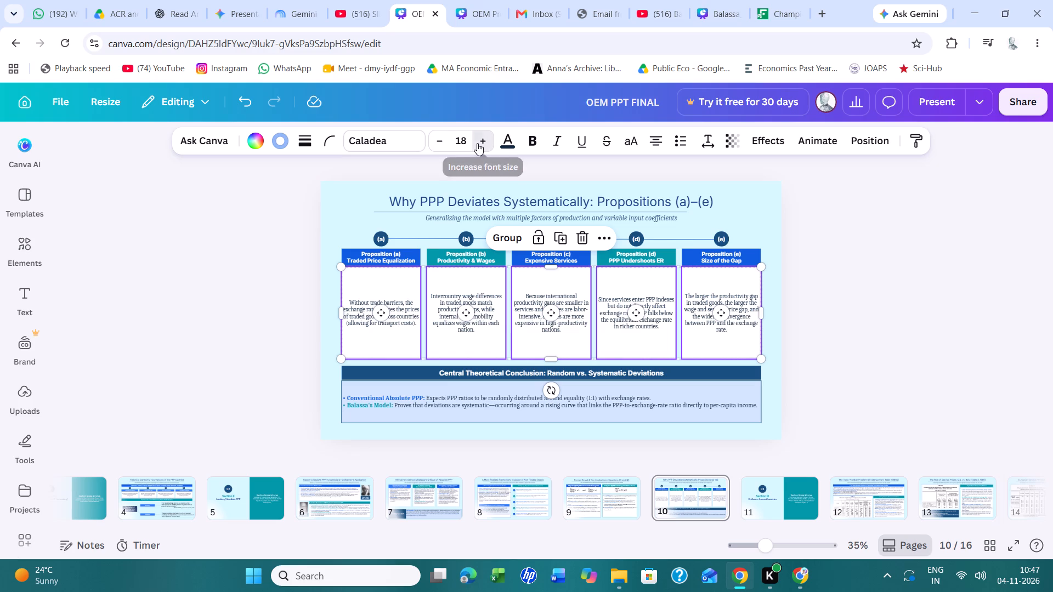
{"action": "left_click", "coordinate": [477, 143]}
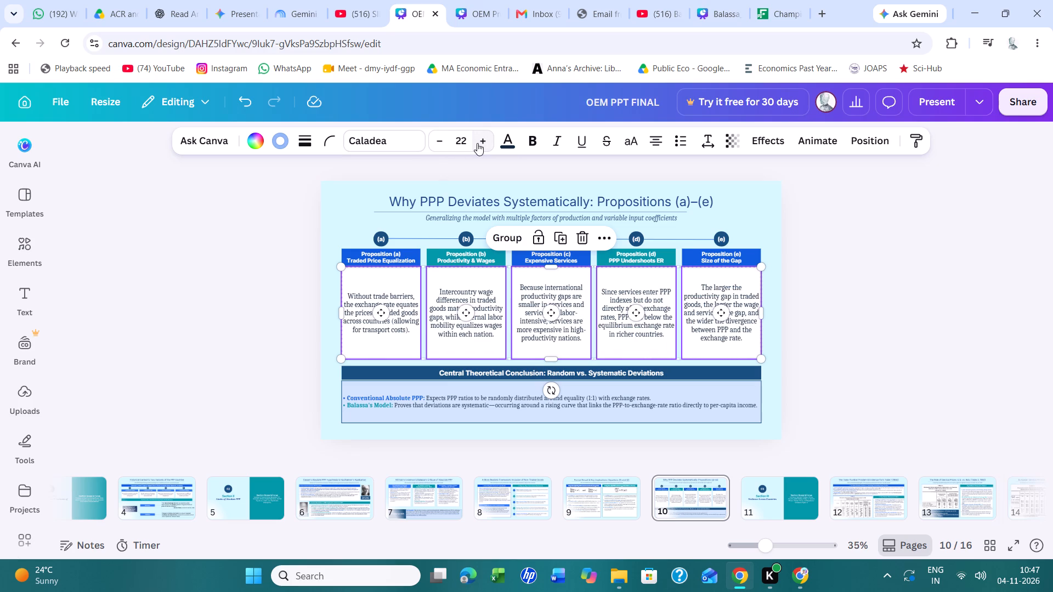
{"action": "left_click", "coordinate": [278, 301]}
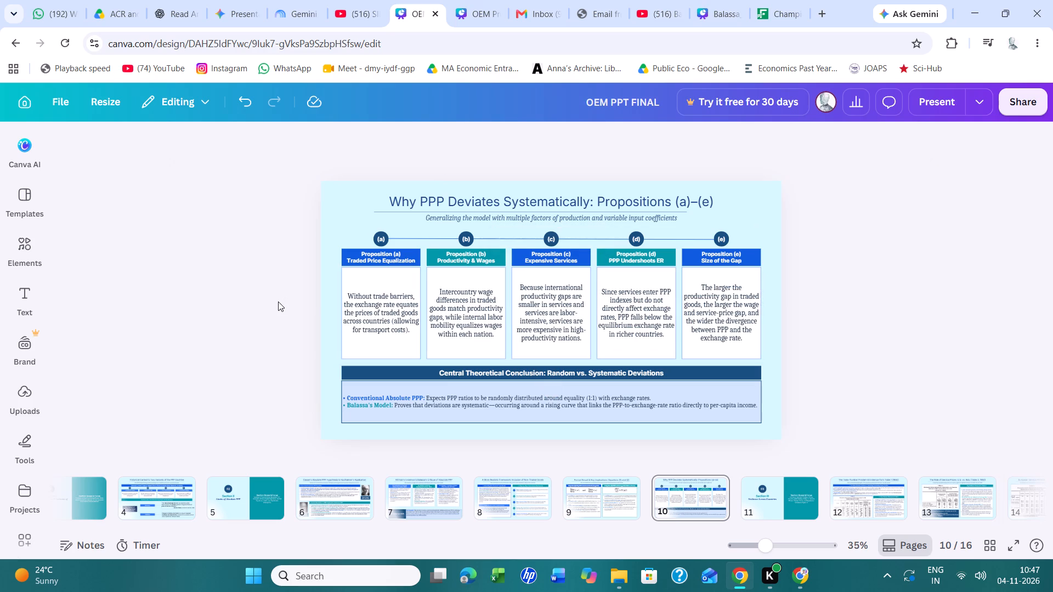
Set the bullet text in the box beneath "Central Theoretical Conclusion: Random vs. Systematic Deviations" to font size 21.5.
{"action": "left_click", "coordinate": [402, 401]}
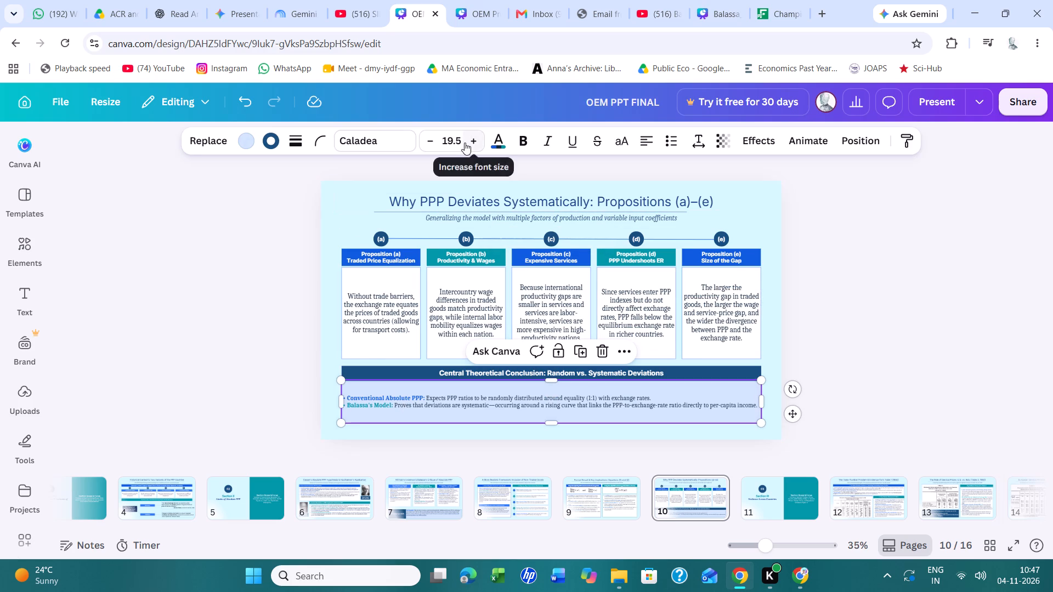
{"action": "left_click", "coordinate": [465, 143]}
{"action": "left_click", "coordinate": [465, 143]}
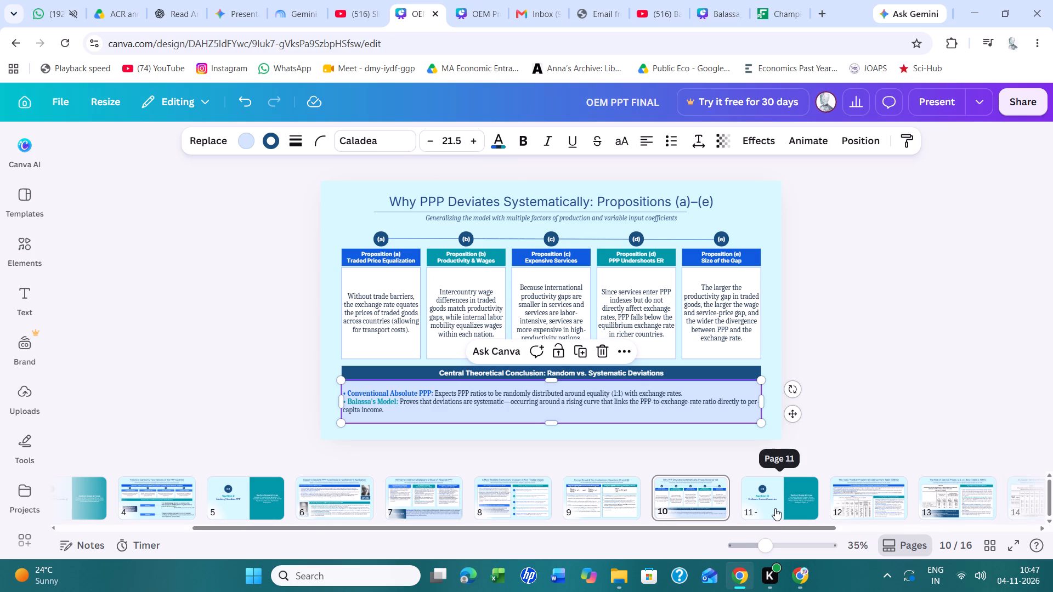
Open the page 12 slide "The Index-Number Problem & Evidence from Table 1 (1960)".
{"action": "left_click", "coordinate": [863, 494]}
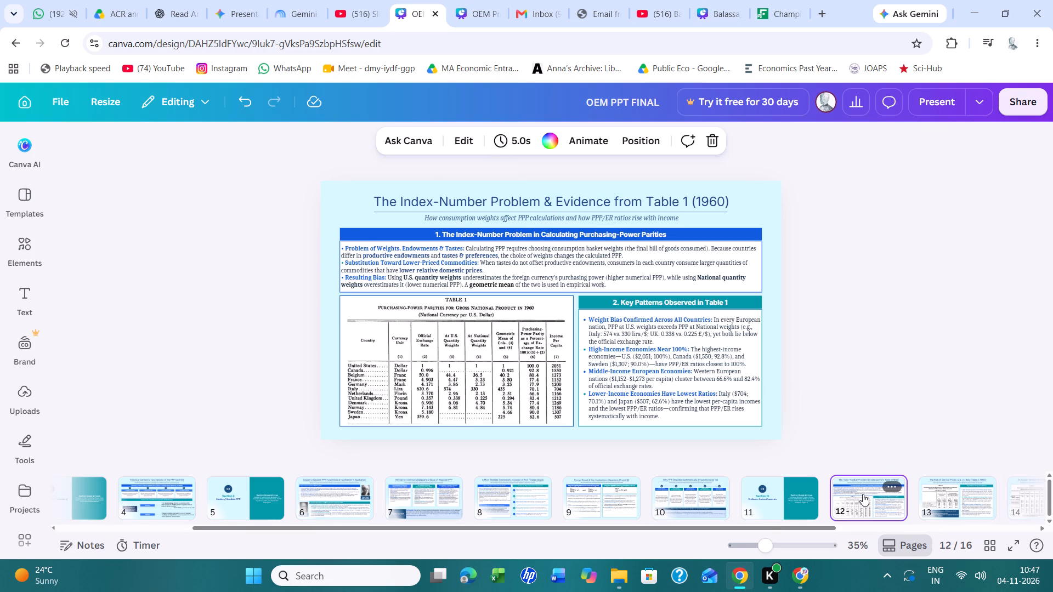